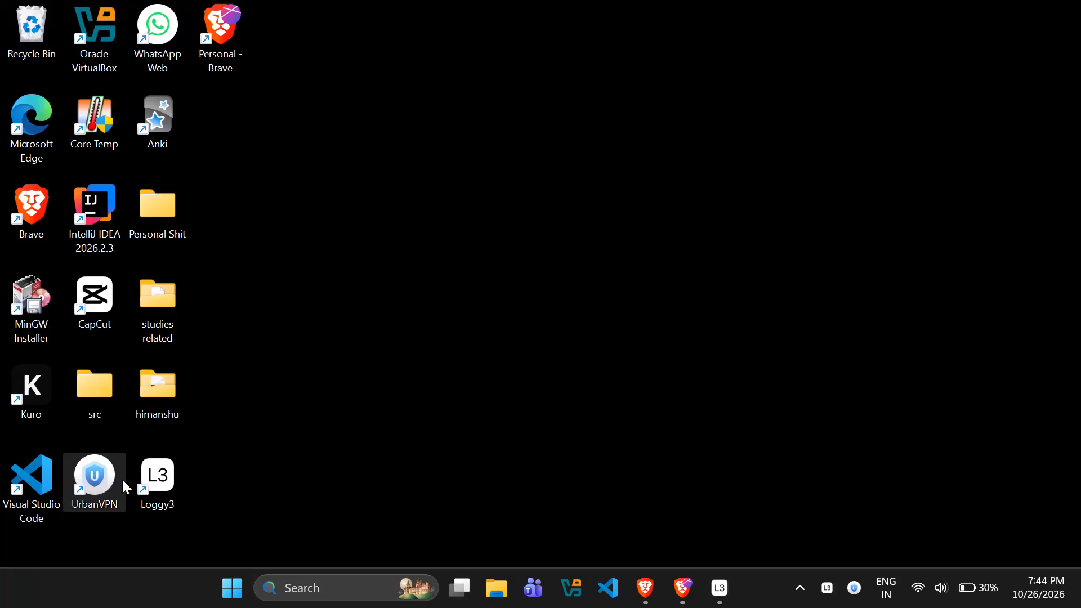
# Open UrbanVPN and start the connection to the United States server, postponing the app update, and close its window.
pyautogui.doubleClick(105, 477)
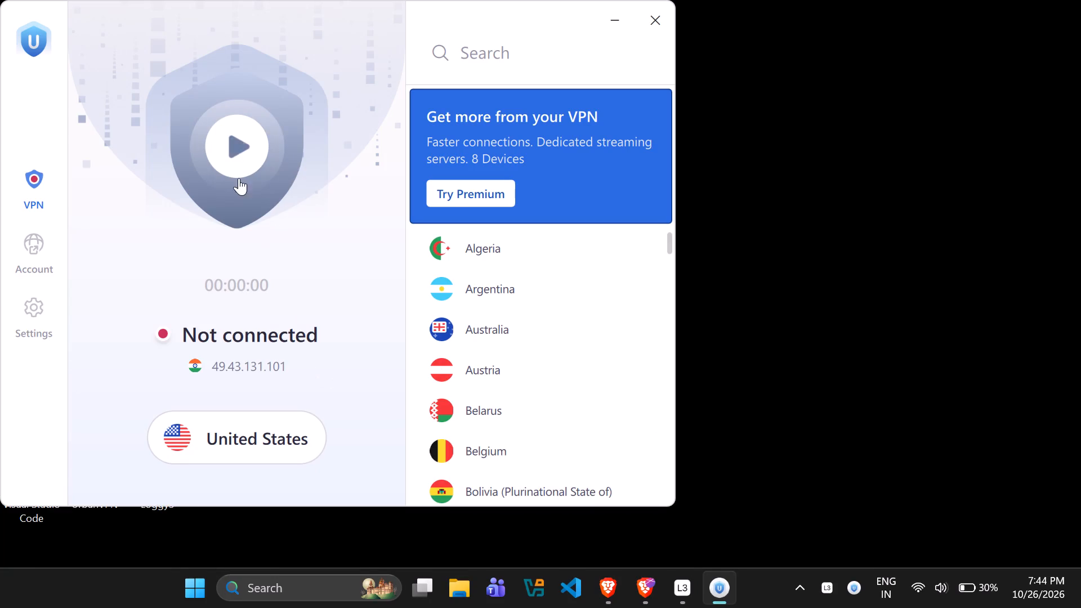
pyautogui.click(232, 148)
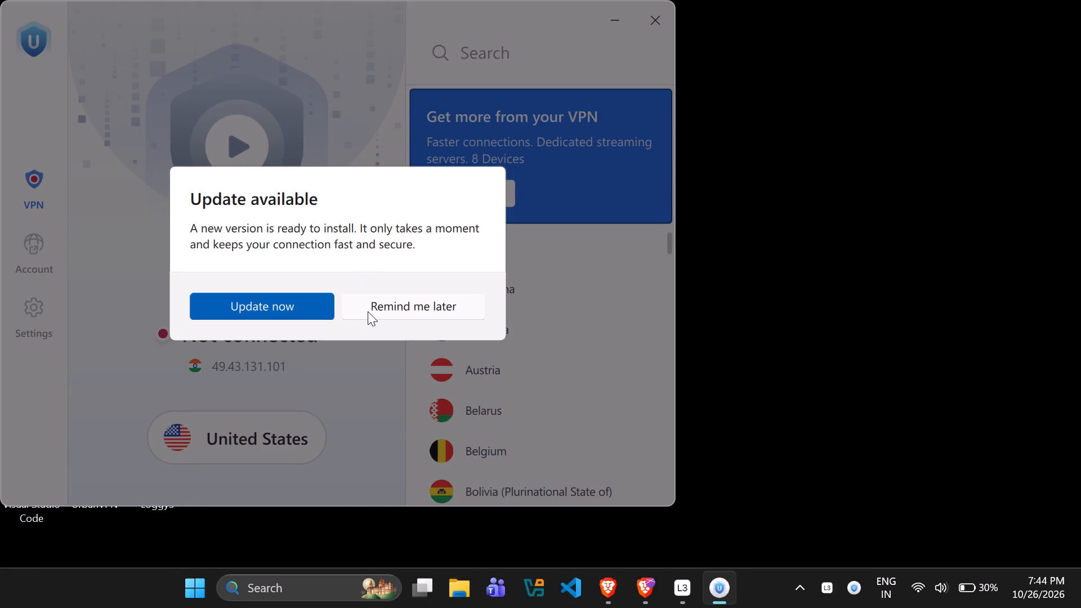
pyautogui.click(370, 304)
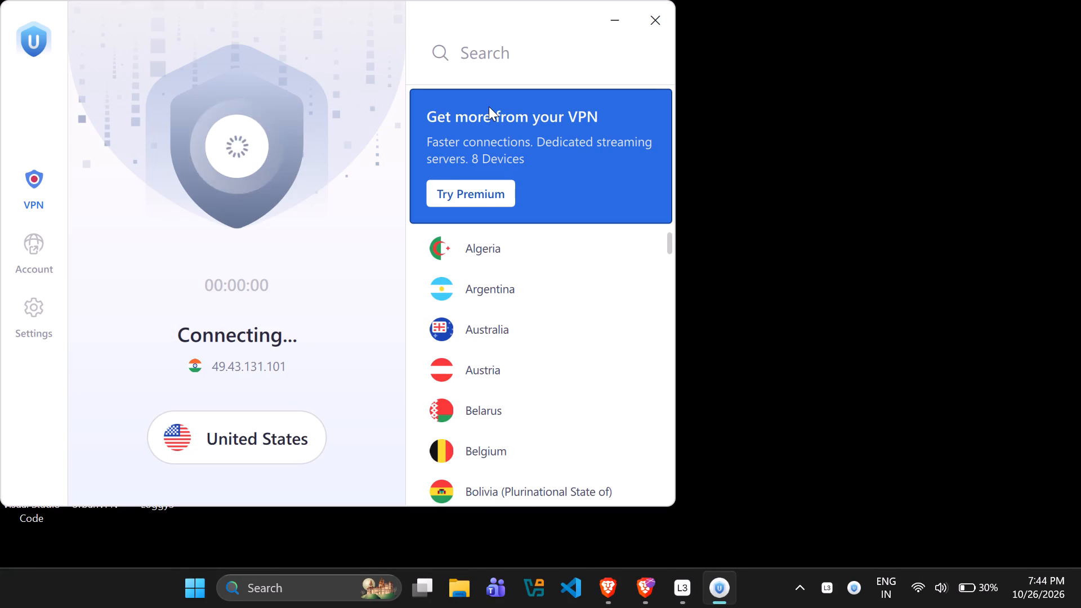
pyautogui.click(650, 17)
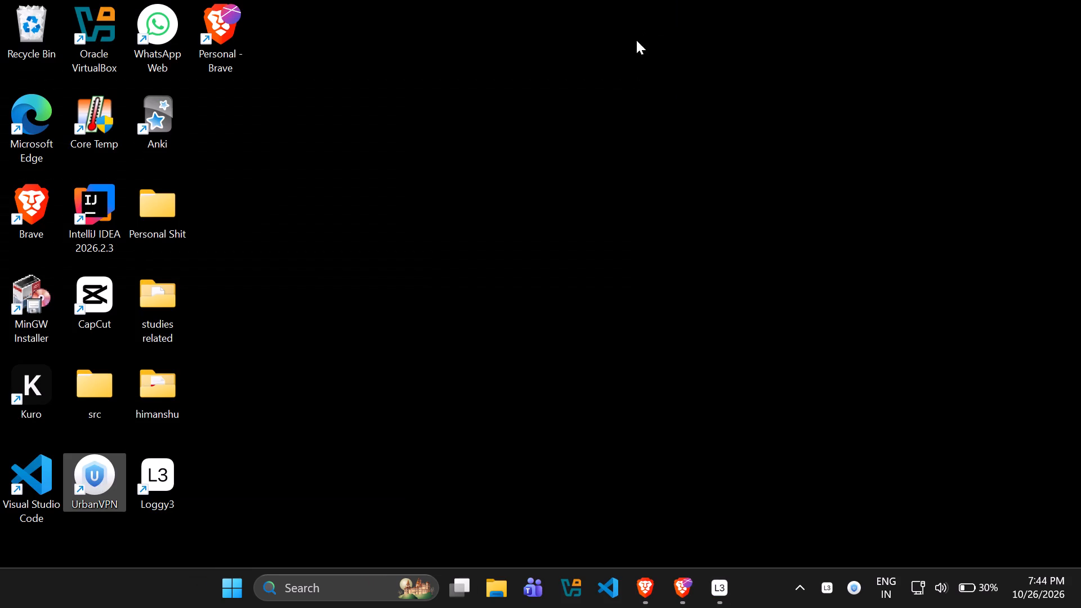
# Launch the CapCut video editor from the desktop.
pyautogui.doubleClick(116, 287)
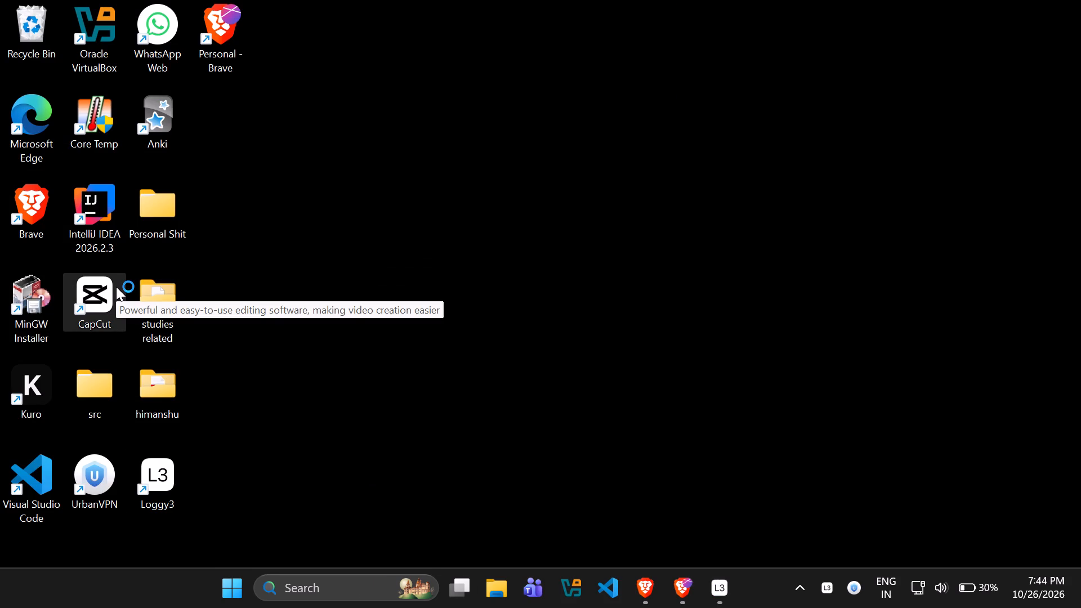
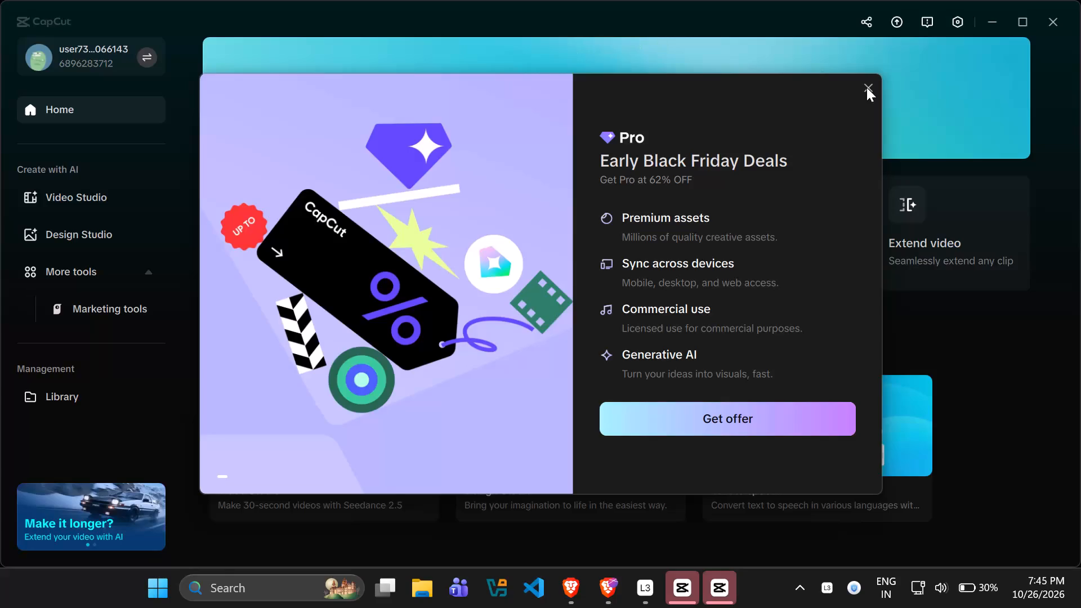
# Dismiss the promotional offer, open project 1023, and switch to its thrid timeline.
pyautogui.click(866, 87)
pyautogui.scroll(-10, 327, 337)
pyautogui.click(266, 315)
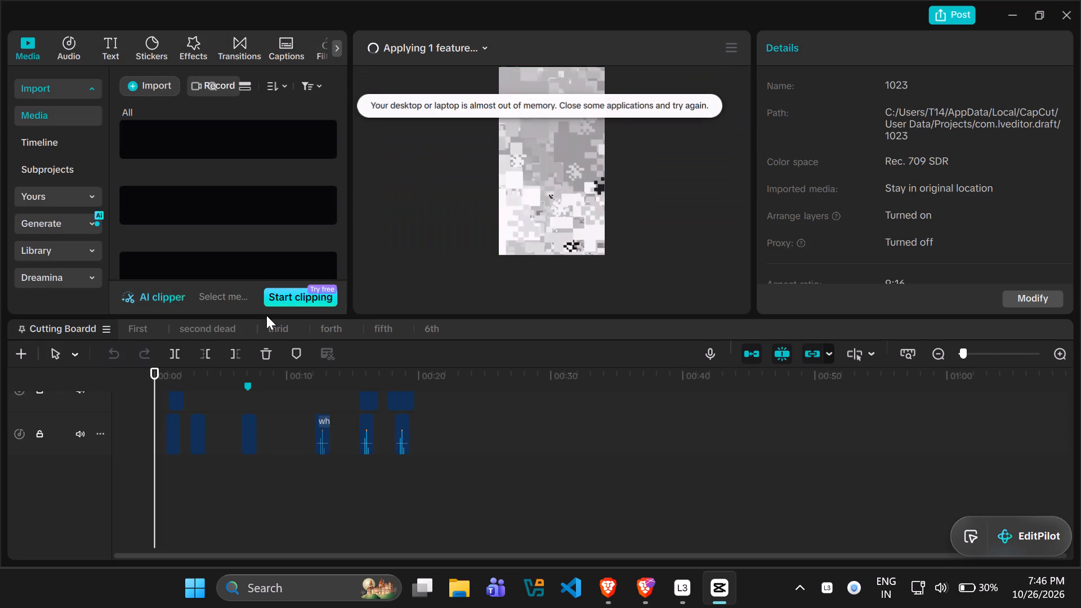
pyautogui.click(279, 328)
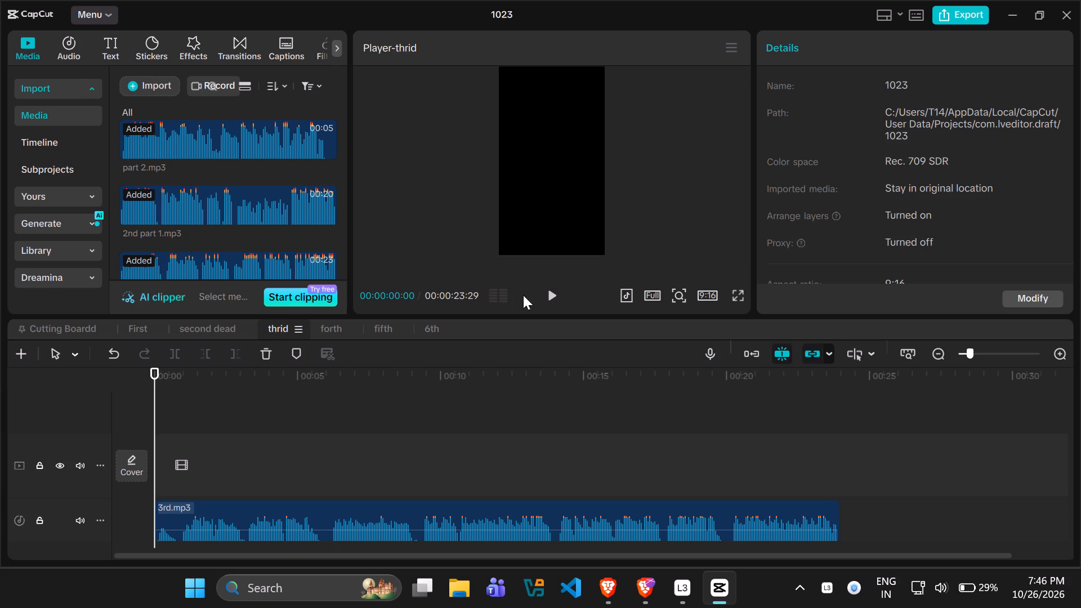
# Trim the opening of the 3rd.mp3 clip up to 00:00:00:27 and move the remaining audio to the timeline start.
pyautogui.click(553, 294)
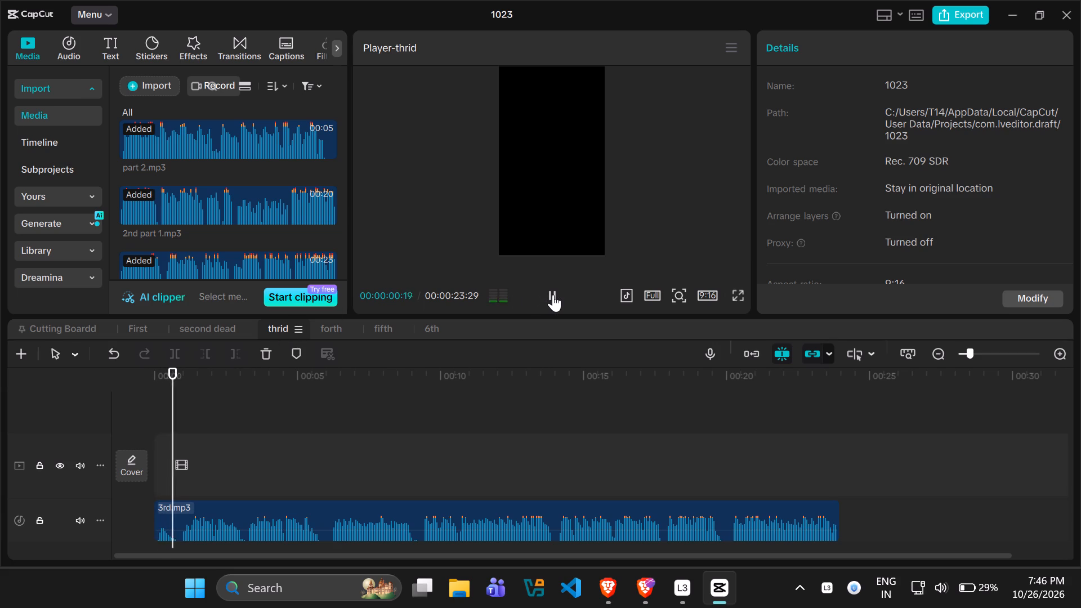
pyautogui.moveTo(222, 388); pyautogui.dragTo(211, 388)
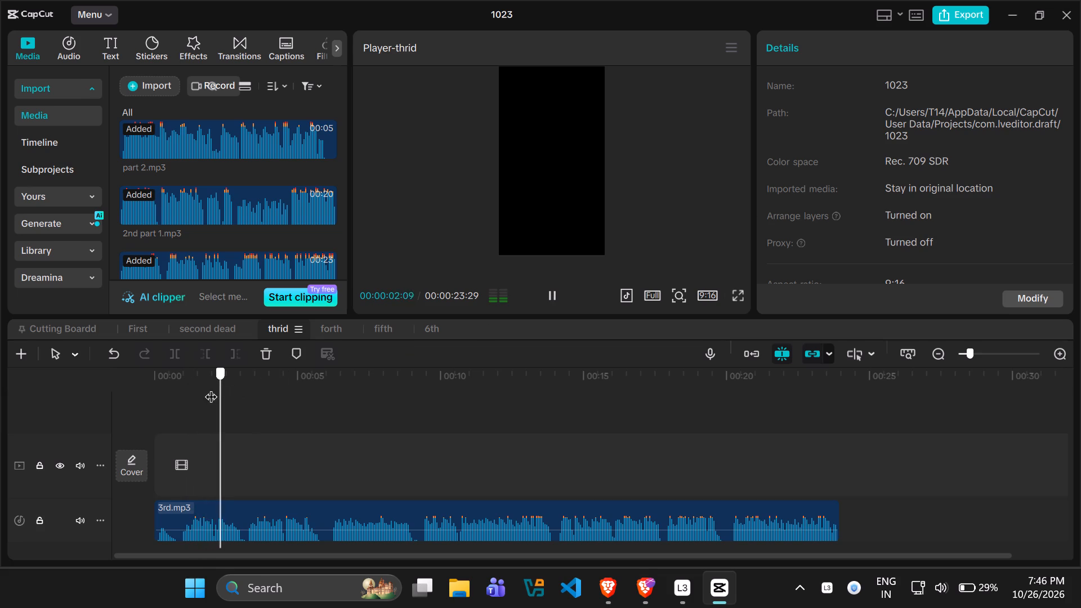
pyautogui.moveTo(211, 388); pyautogui.dragTo(181, 388)
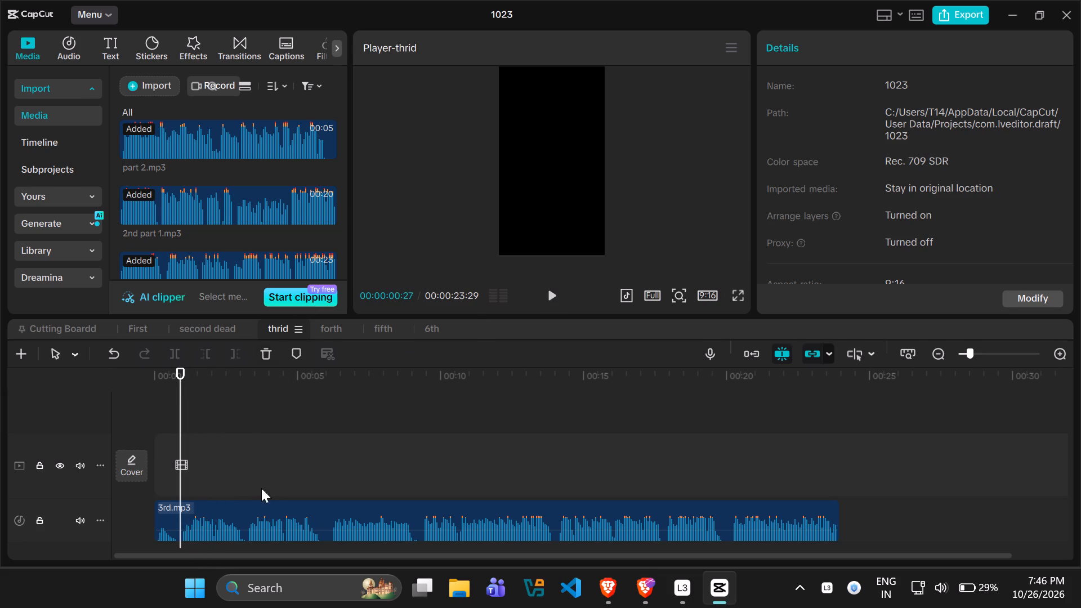
pyautogui.click(255, 512)
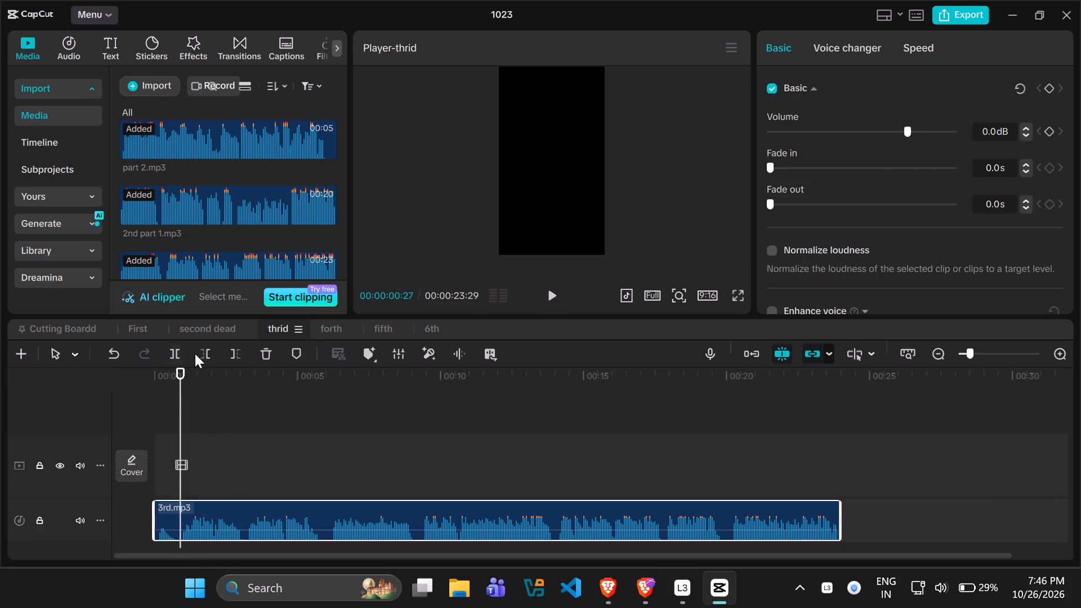
pyautogui.click(195, 354)
pyautogui.click(197, 354)
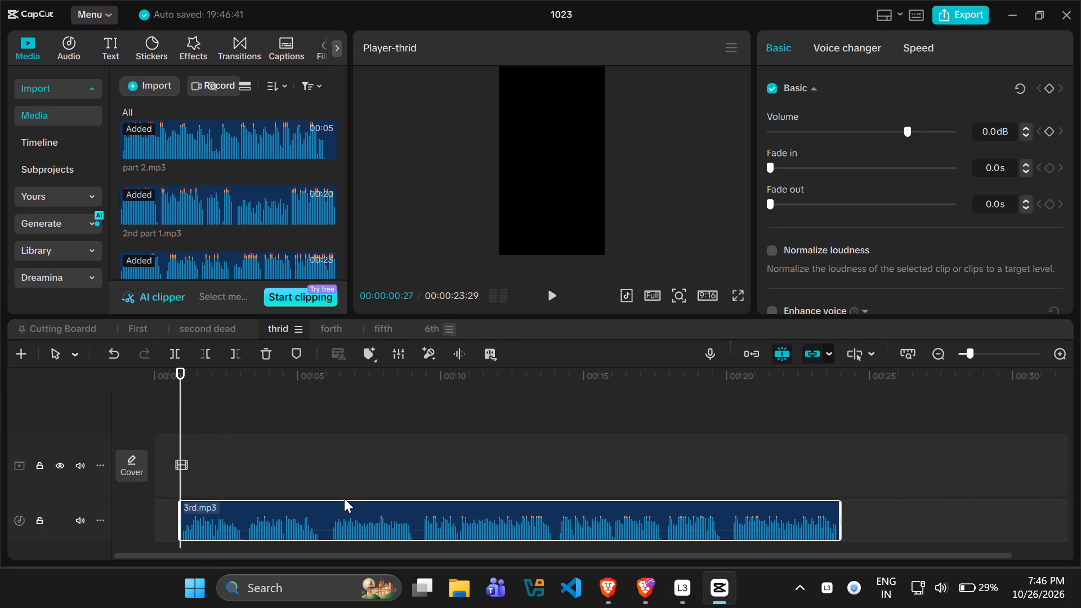
pyautogui.moveTo(329, 517); pyautogui.dragTo(303, 517)
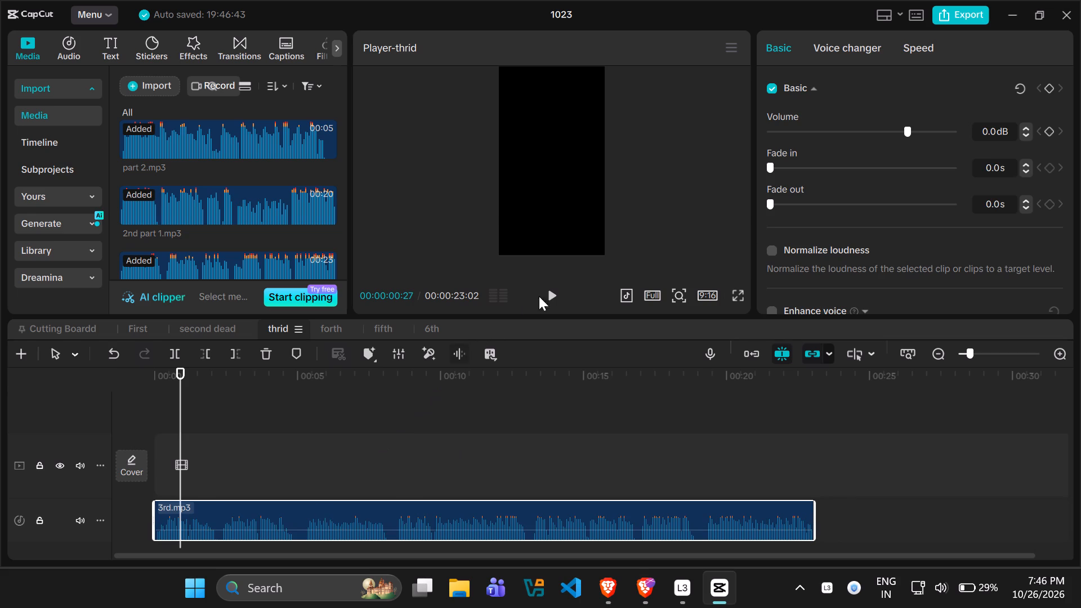
# Shorten the 3rd.mp3 clip's duration to 20.1 s through its speed settings, enable the audio pitch change, and play it back.
pyautogui.click(551, 296)
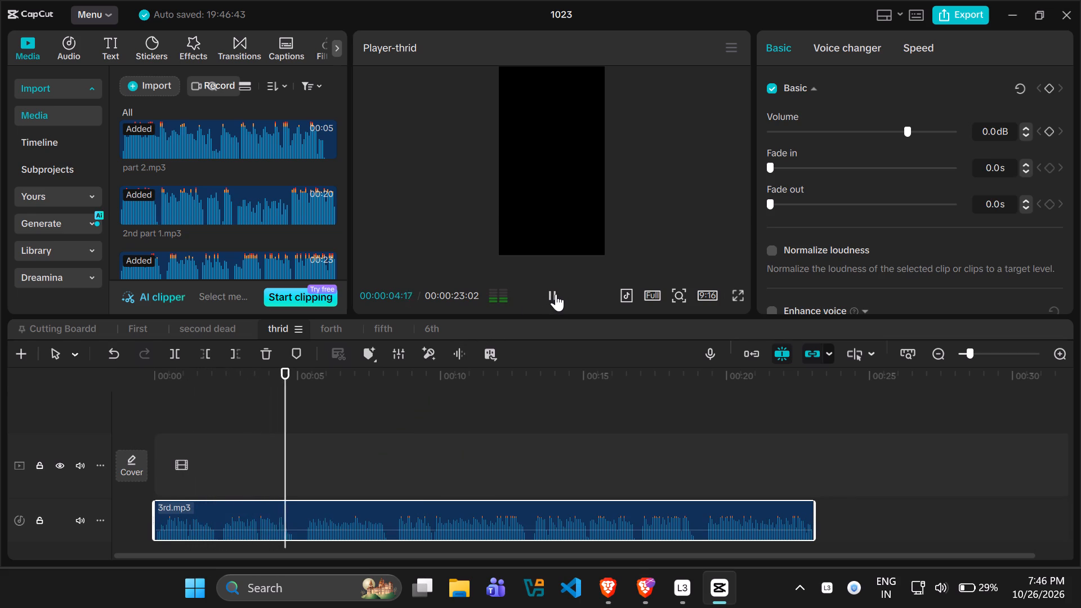
pyautogui.click(922, 41)
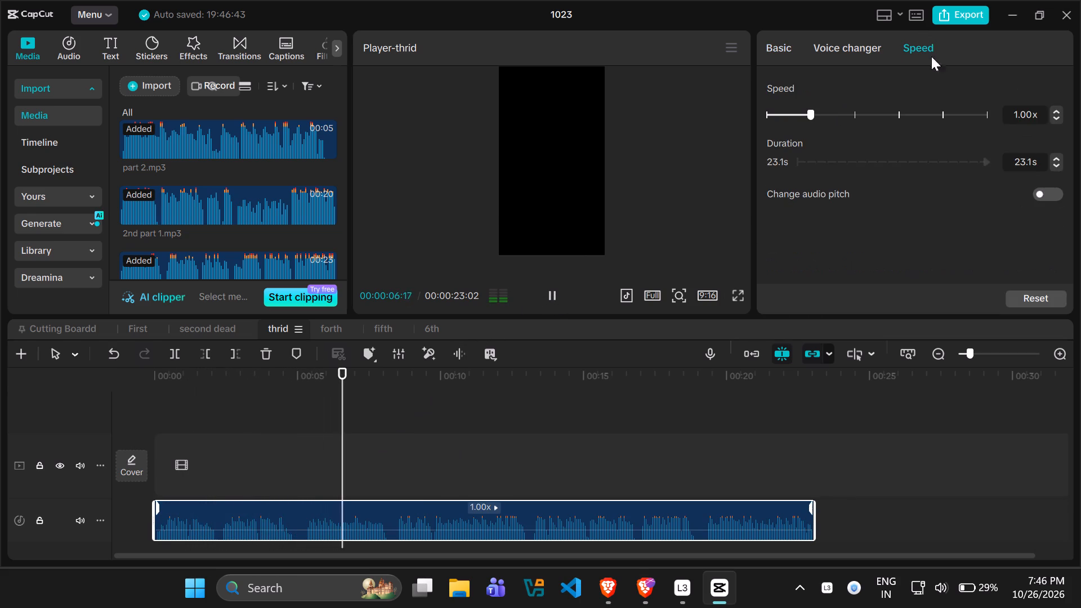
pyautogui.doubleClick(1056, 163)
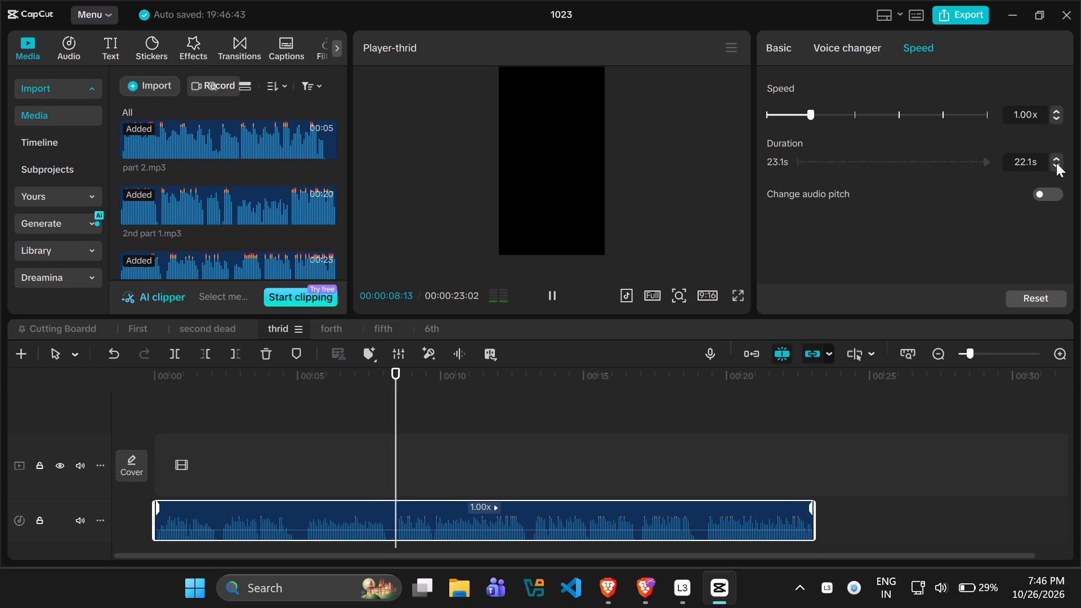
pyautogui.click(1056, 163)
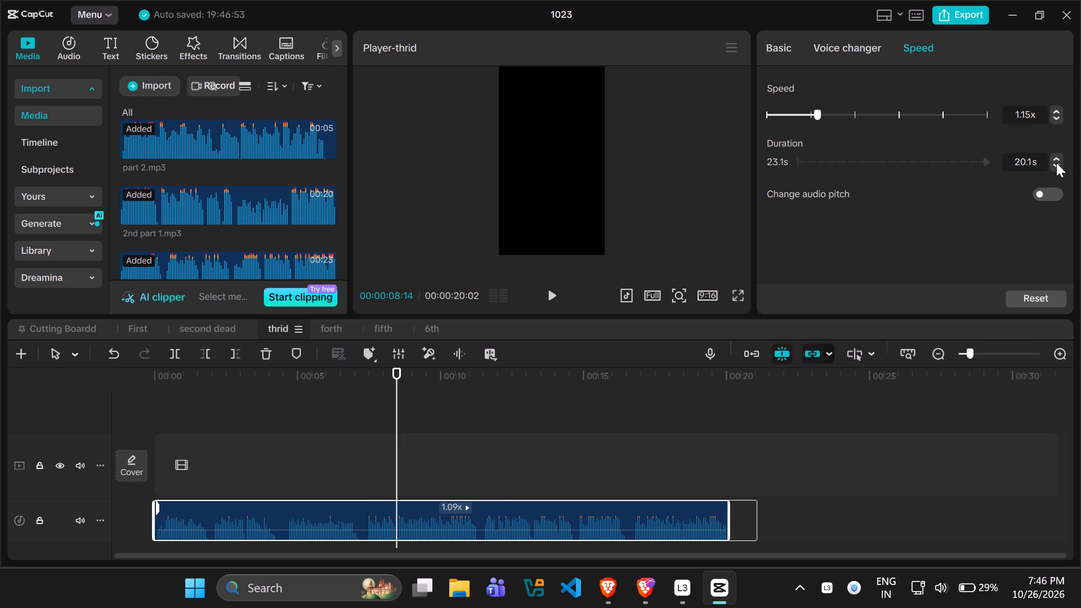
pyautogui.click(1051, 187)
pyautogui.click(548, 298)
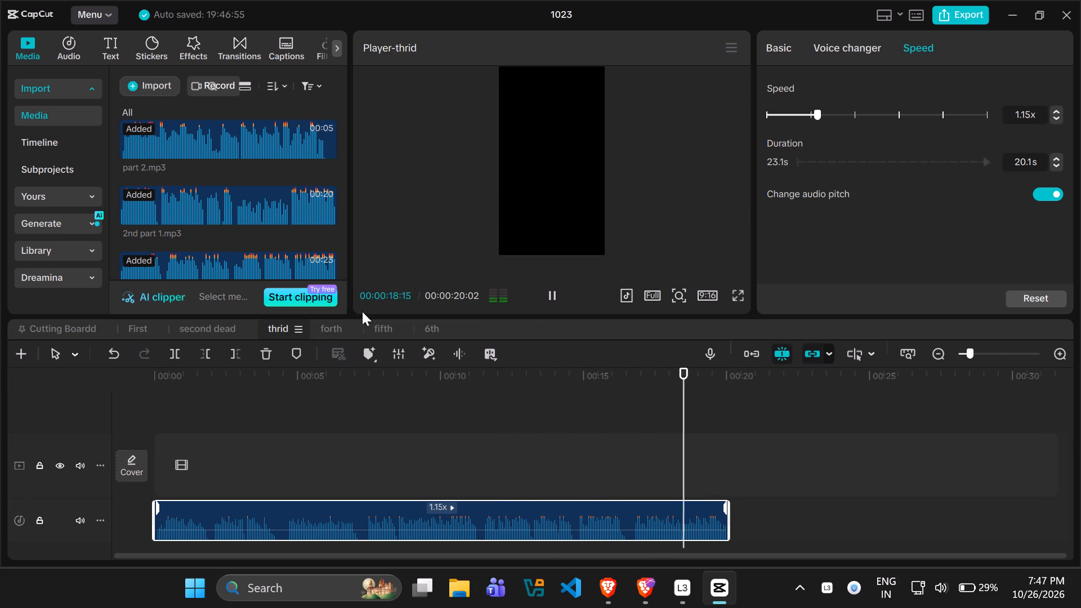
# Copy all clips from the fifth timeline and paste them at the very start of the thrid timeline.
pyautogui.click(380, 324)
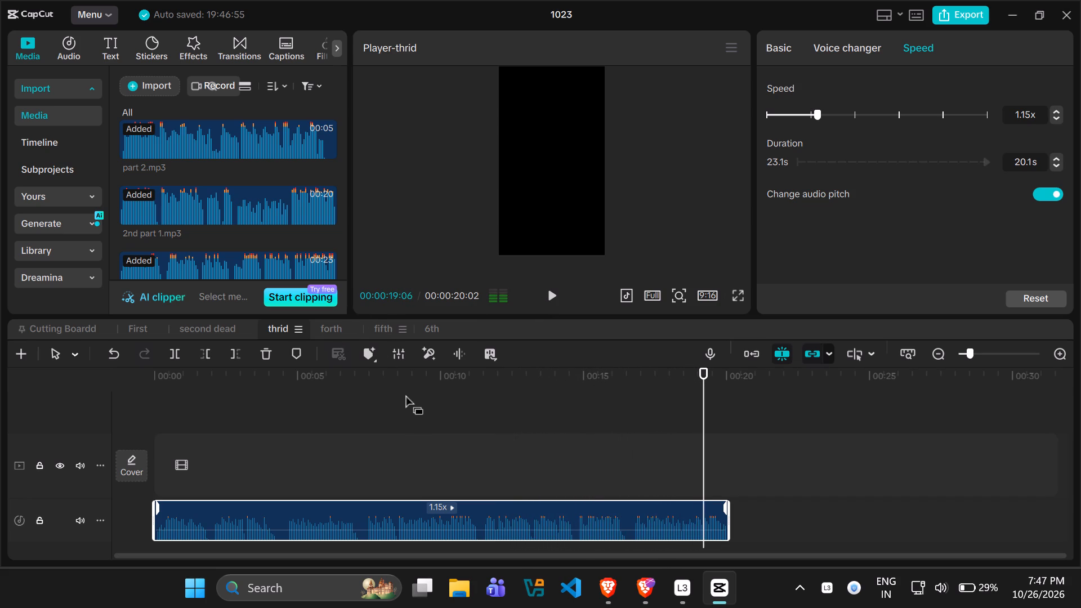
pyautogui.scroll(4, 589, 532)
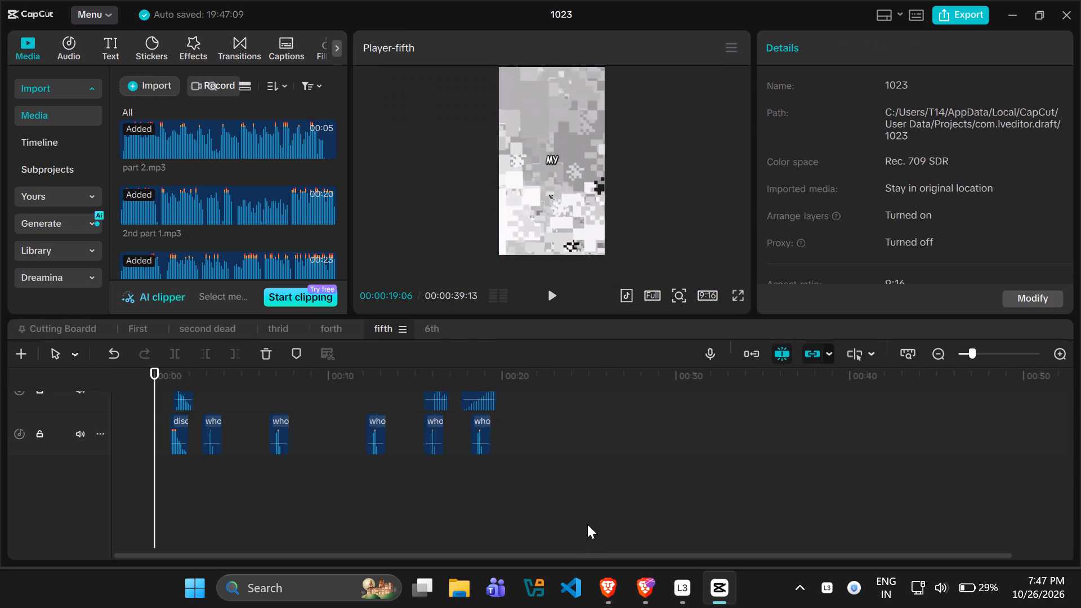
pyautogui.hotkey('ctrl', 'a')
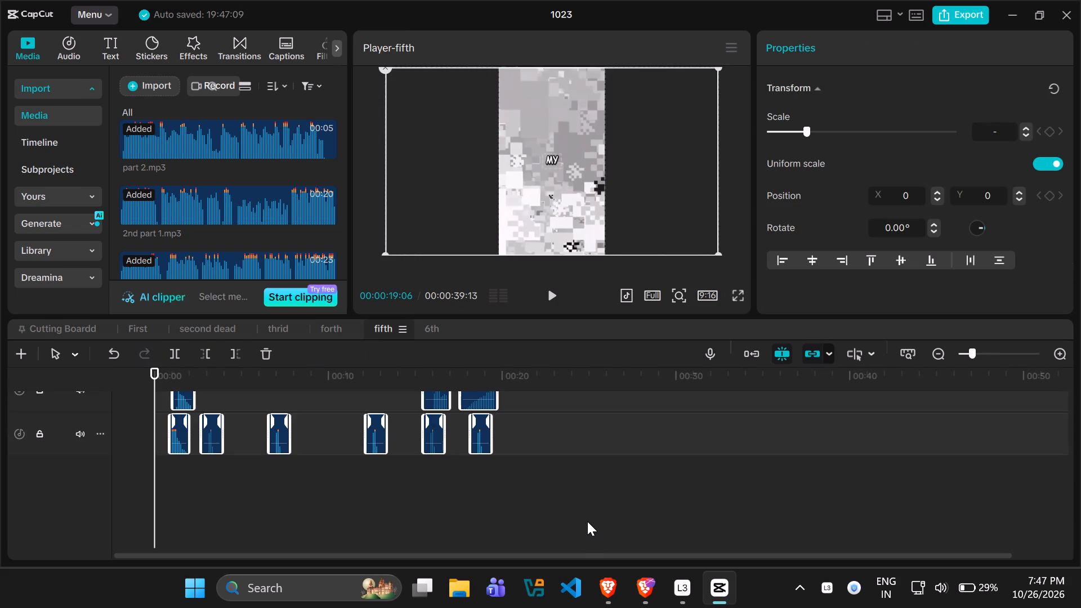
pyautogui.hotkey('ctrl', 'c')
pyautogui.click(265, 330)
pyautogui.hotkey('ctrl', 'v')
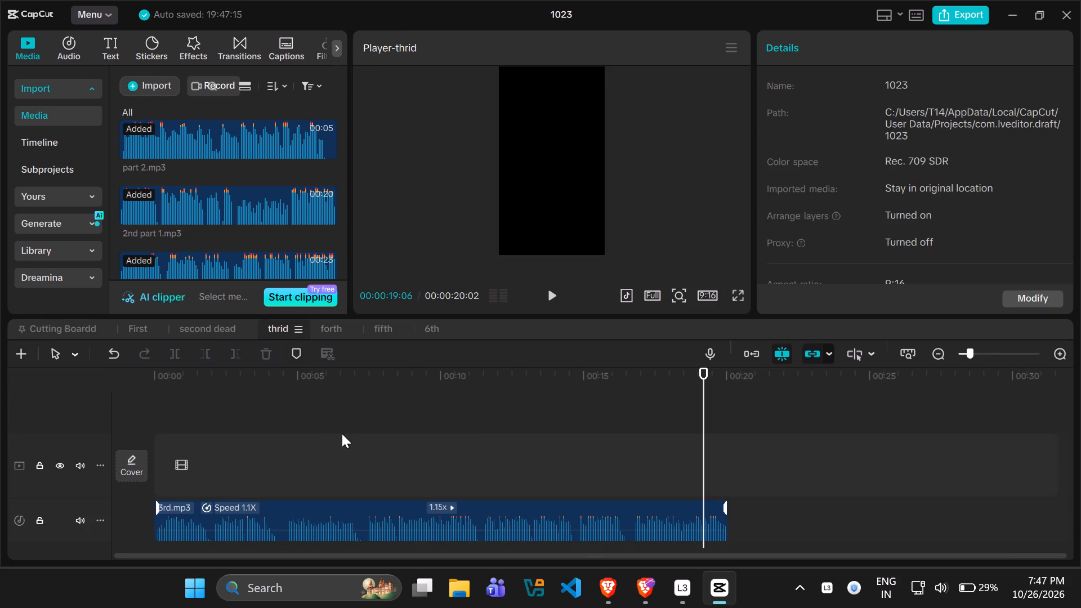
pyautogui.hotkey('ctrl', 'z')
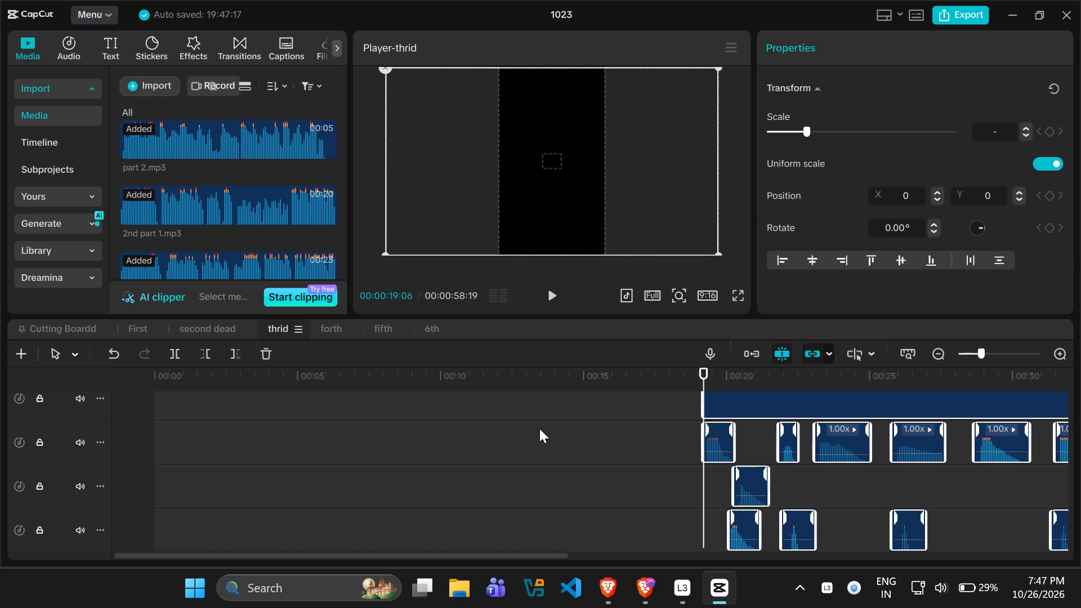
pyautogui.moveTo(702, 406); pyautogui.dragTo(0, 415)
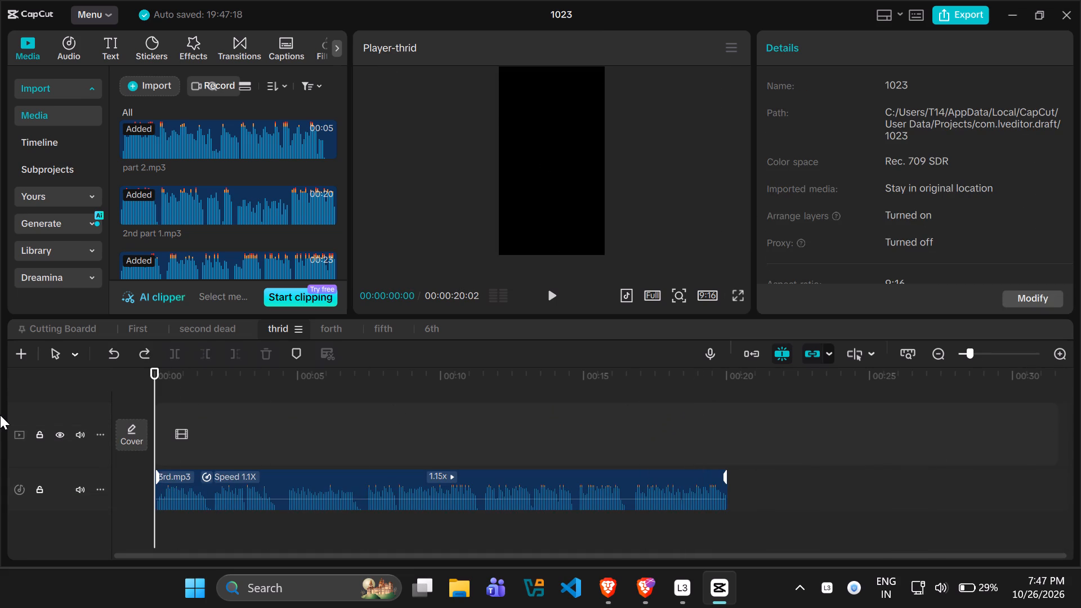
pyautogui.hotkey('ctrl', 'v')
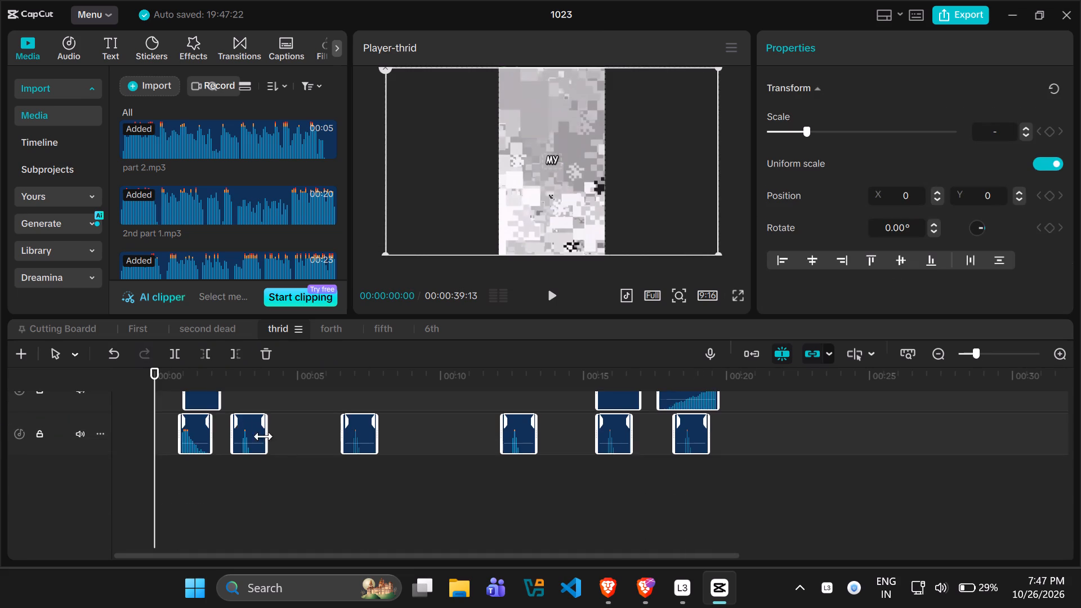
# Silence the pasted 1.17x narration clip directly below 3rd.mp3 by lowering its volume, previewing the timeline before and after.
pyautogui.scroll(10, 324, 490)
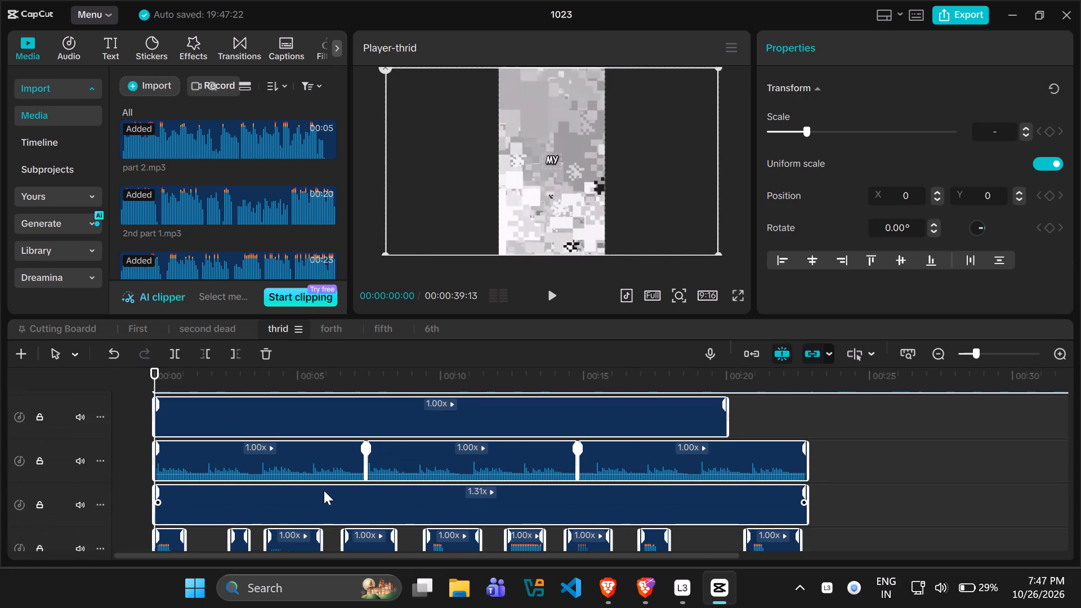
pyautogui.scroll(7, 319, 507)
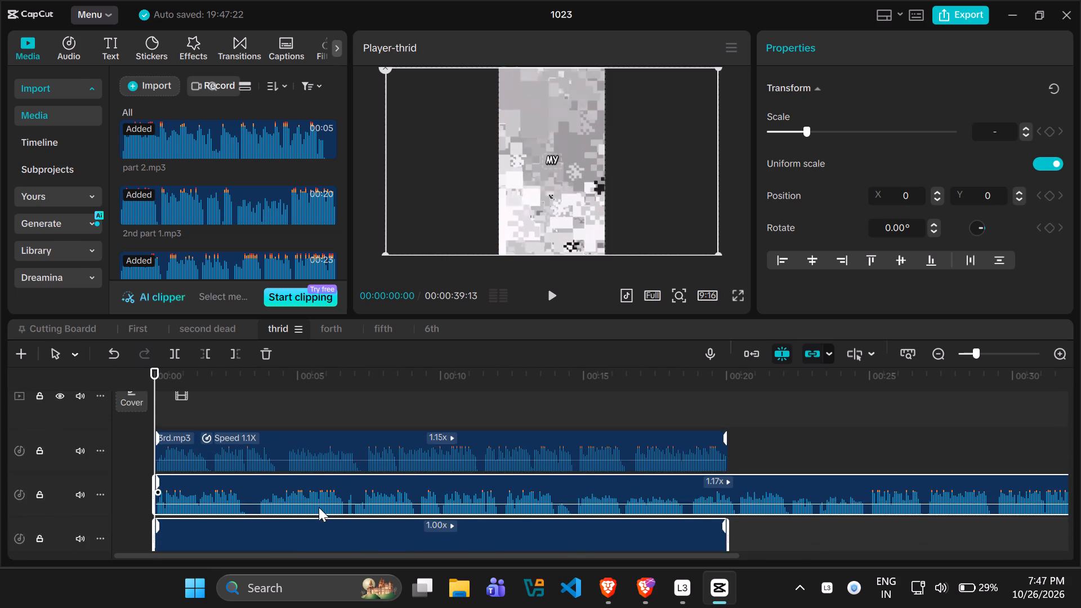
pyautogui.scroll(2, 319, 507)
pyautogui.keyDown('ctrl'); pyautogui.scroll(-4, 319, 507); pyautogui.keyUp('ctrl')
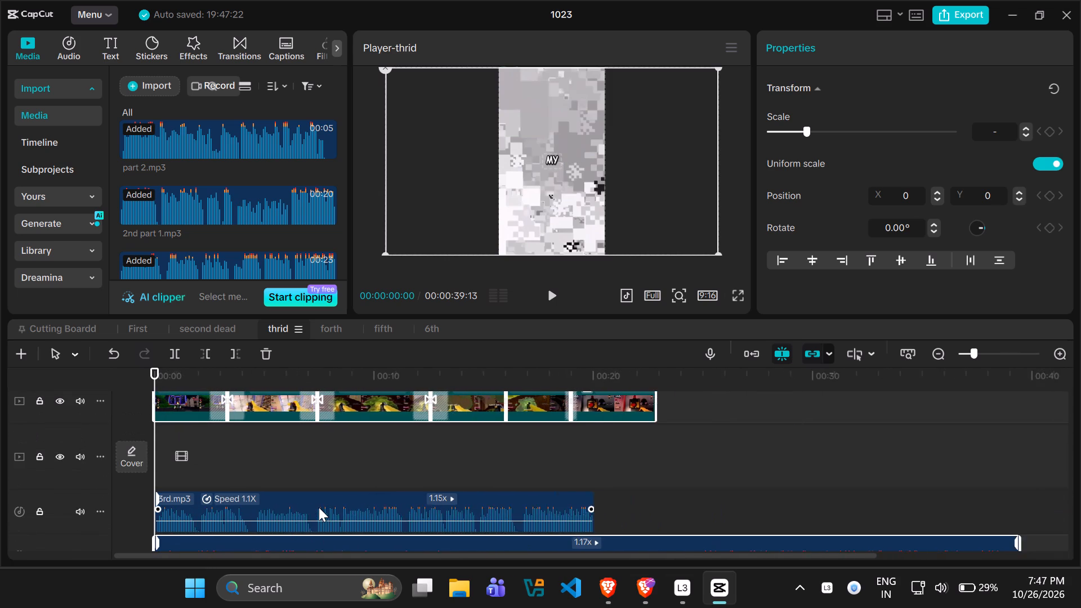
pyautogui.press('space')
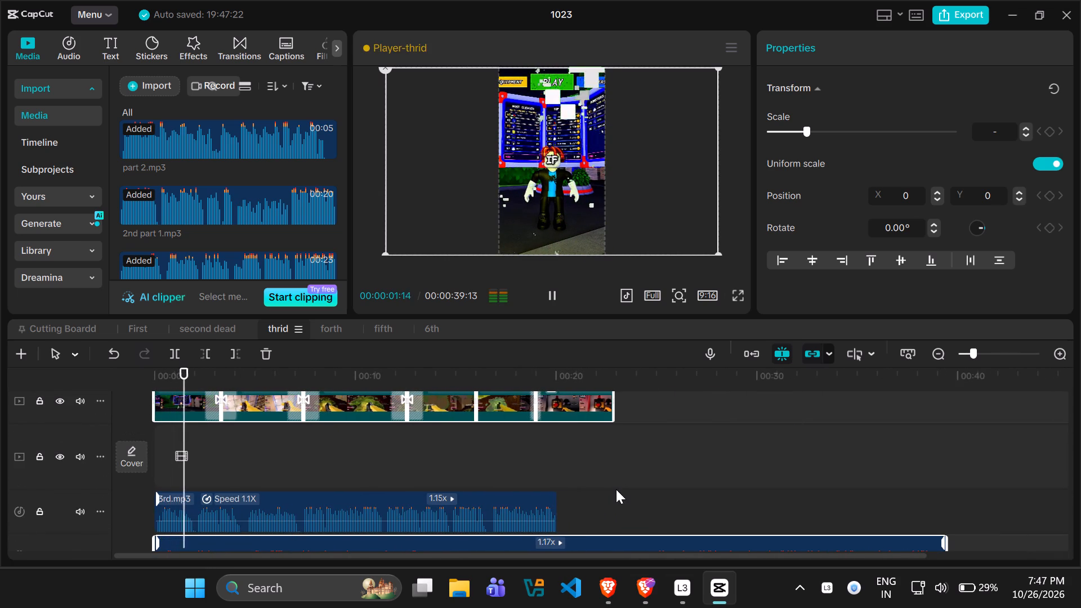
pyautogui.press('space')
pyautogui.scroll(-5, 614, 490)
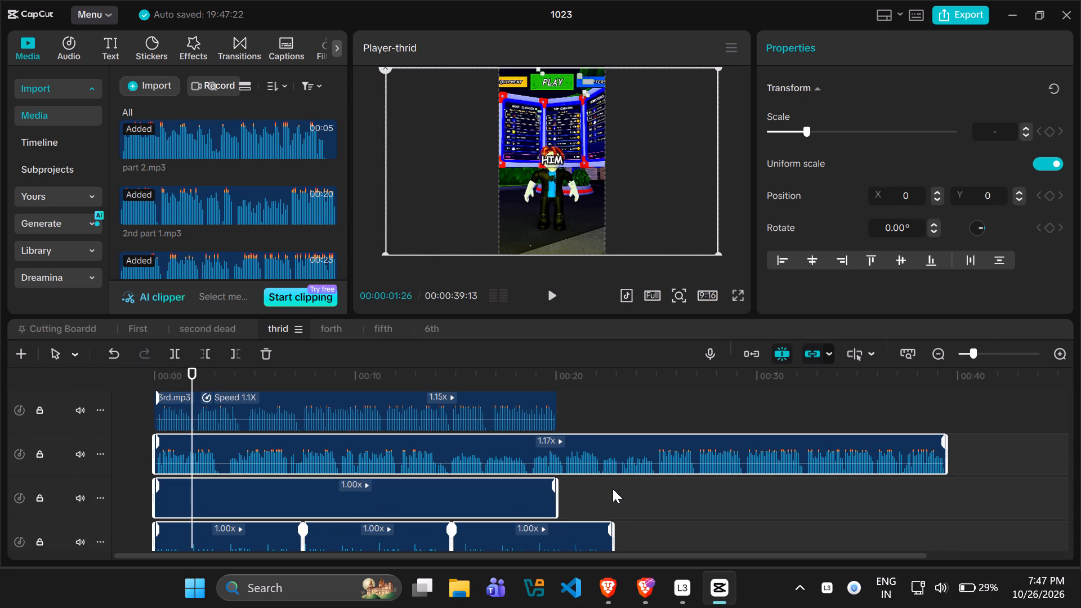
pyautogui.moveTo(605, 463); pyautogui.dragTo(610, 477)
pyautogui.press('space')
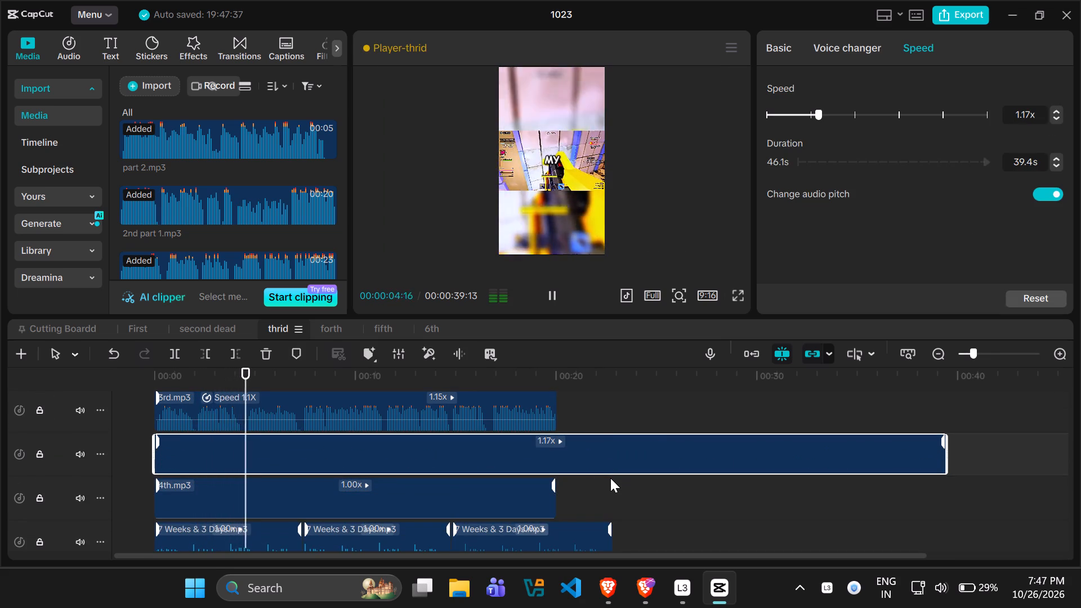
# Mark the timeline's out point at 00:00:20:02, where the 3rd.mp3 clip ends.
pyautogui.scroll(4, 610, 478)
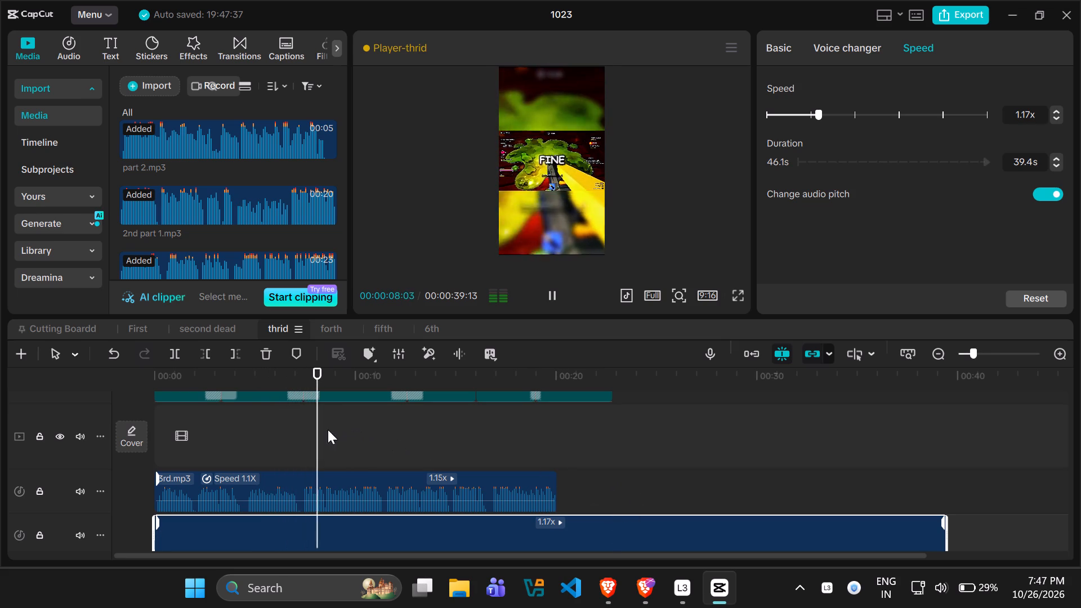
pyautogui.moveTo(327, 430); pyautogui.dragTo(556, 431)
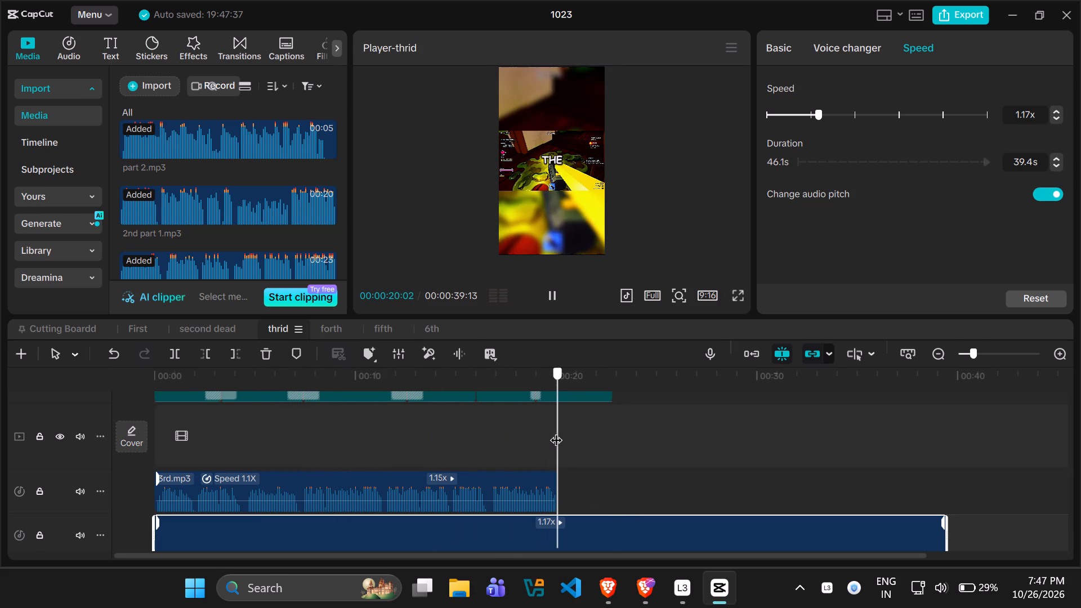
pyautogui.moveTo(556, 431); pyautogui.dragTo(556, 431)
pyautogui.press('o')
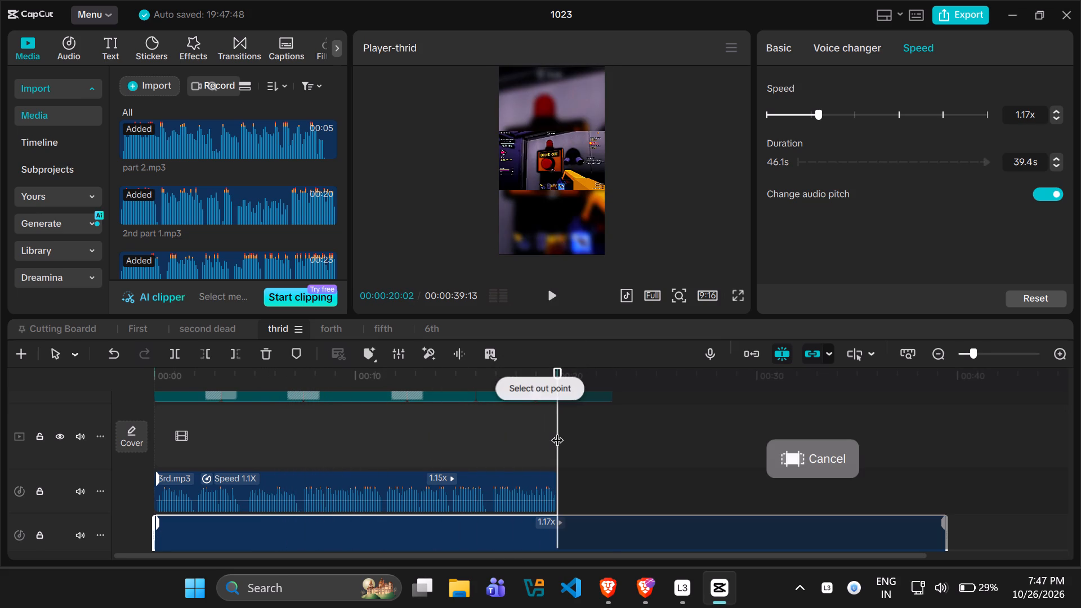
# Delete all the pasted caption clips from the text track of the thrid timeline.
pyautogui.scroll(10, 361, 442)
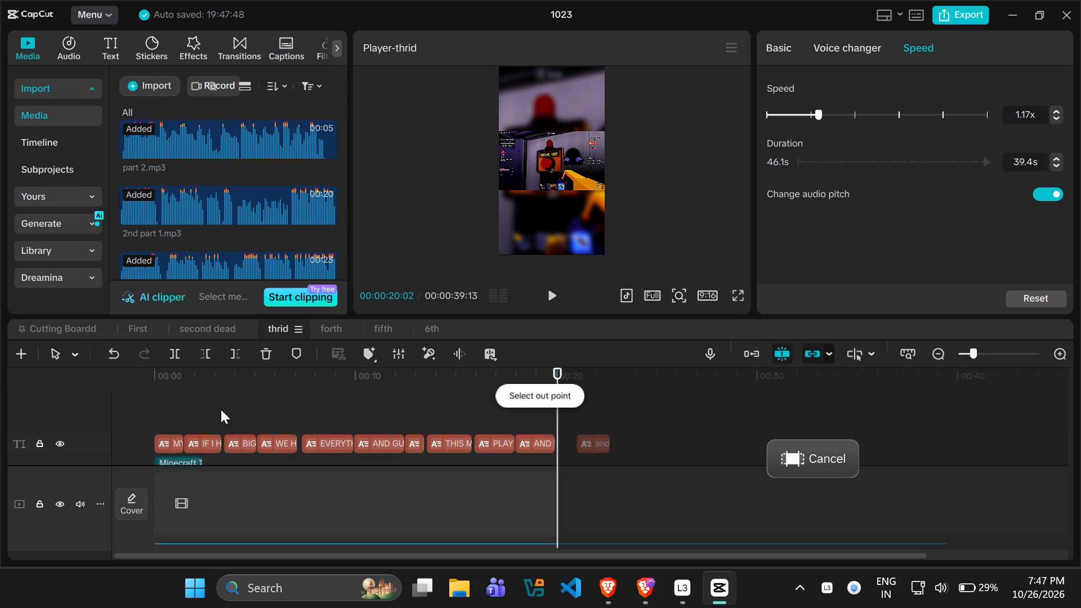
pyautogui.moveTo(149, 403); pyautogui.dragTo(555, 433)
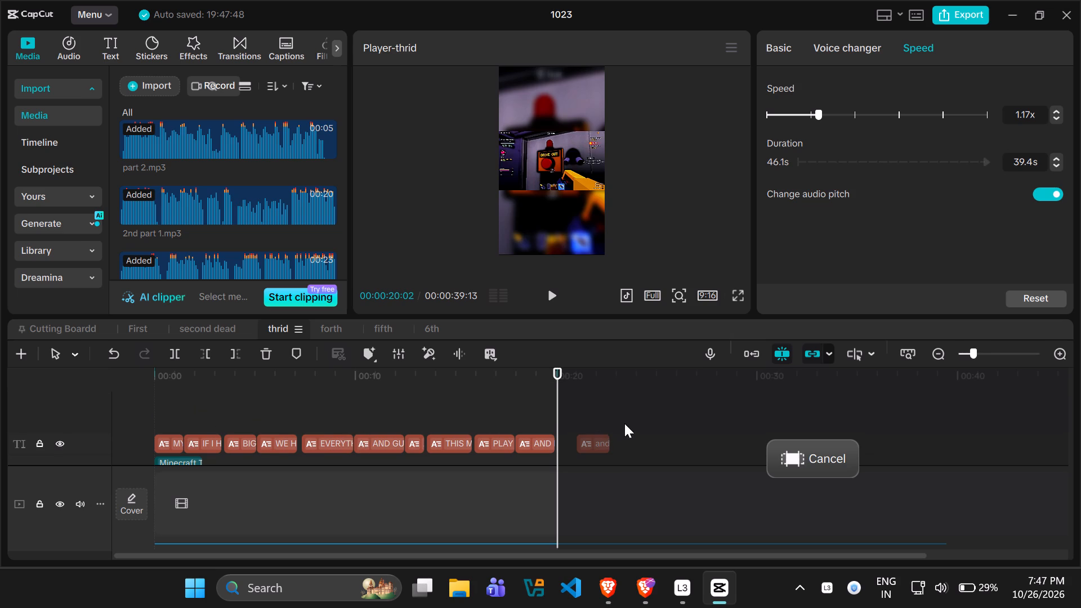
pyautogui.moveTo(618, 417); pyautogui.dragTo(154, 449)
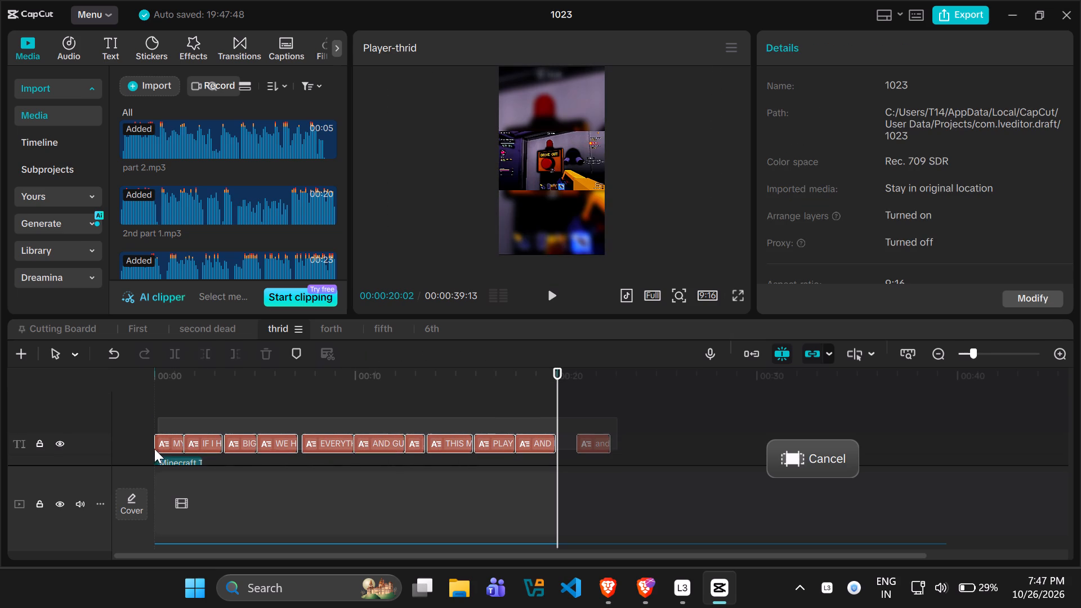
pyautogui.moveTo(154, 449); pyautogui.dragTo(150, 448)
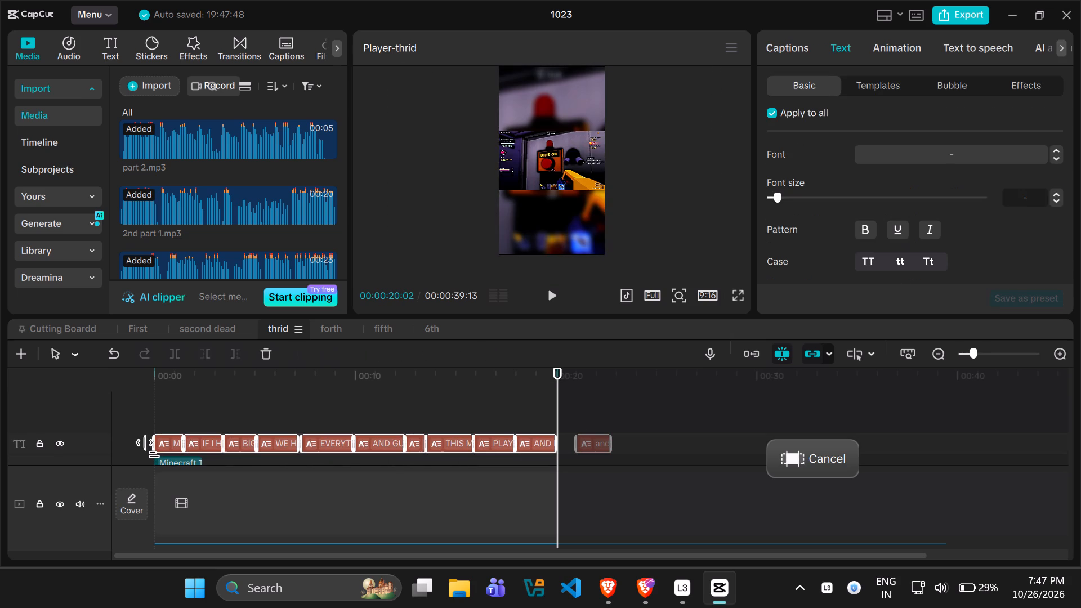
pyautogui.press('Delete')
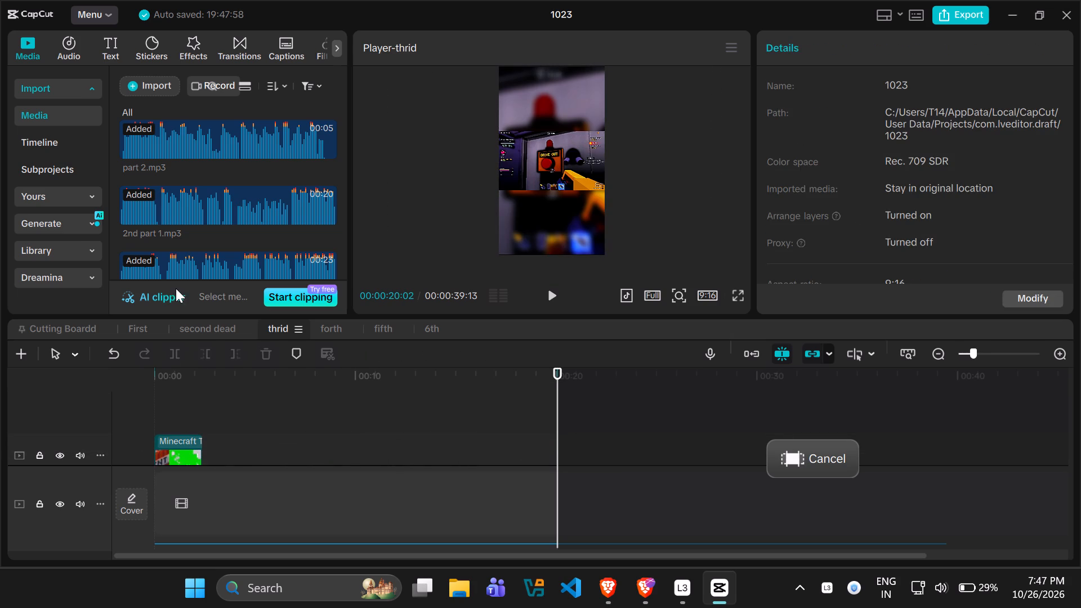
# Generate auto captions for the thrid timeline with English as the spoken language.
pyautogui.click(274, 50)
pyautogui.click(295, 298)
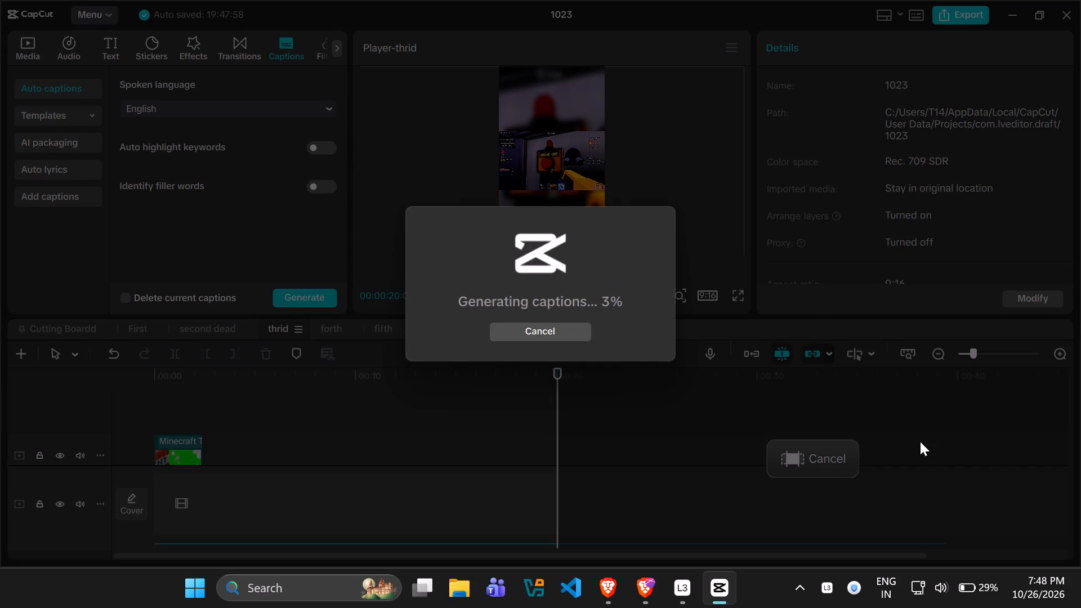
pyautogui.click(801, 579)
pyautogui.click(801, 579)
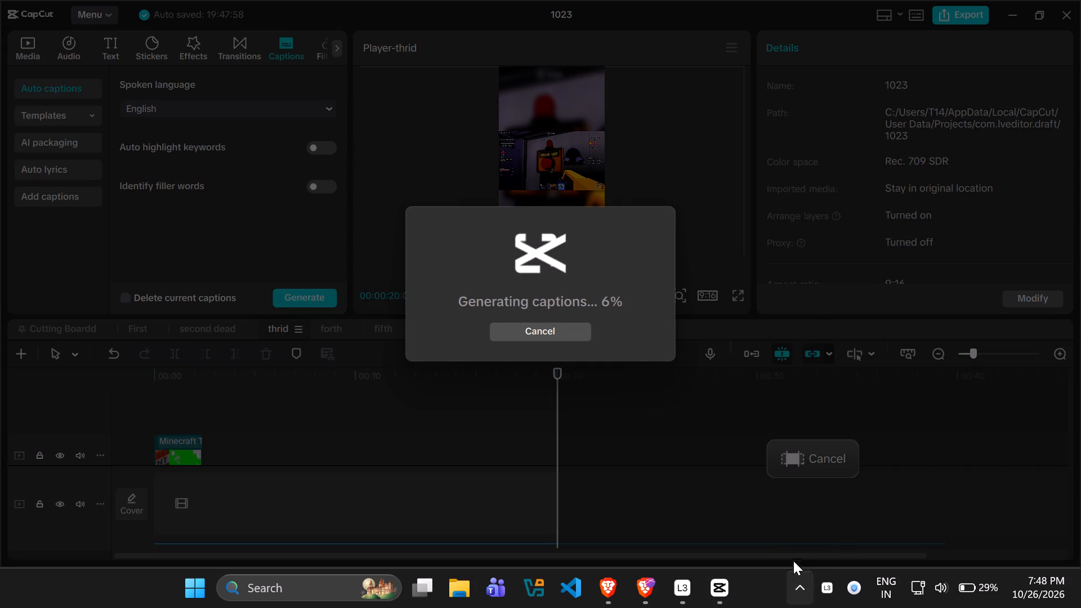
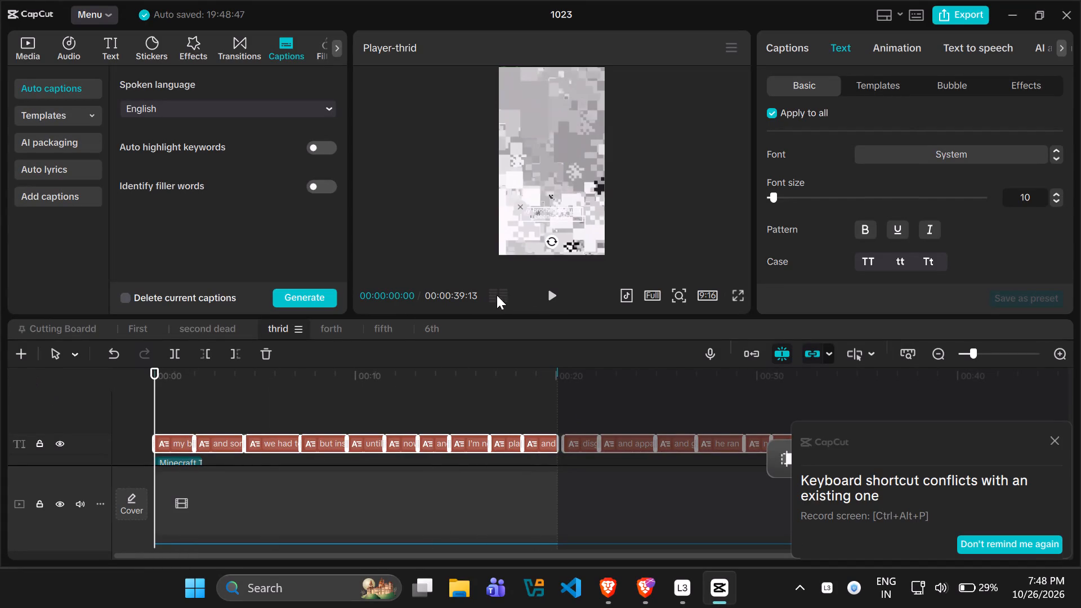
# Play back the thrid timeline with its new captions and examine its video and audio tracks.
pyautogui.click(549, 291)
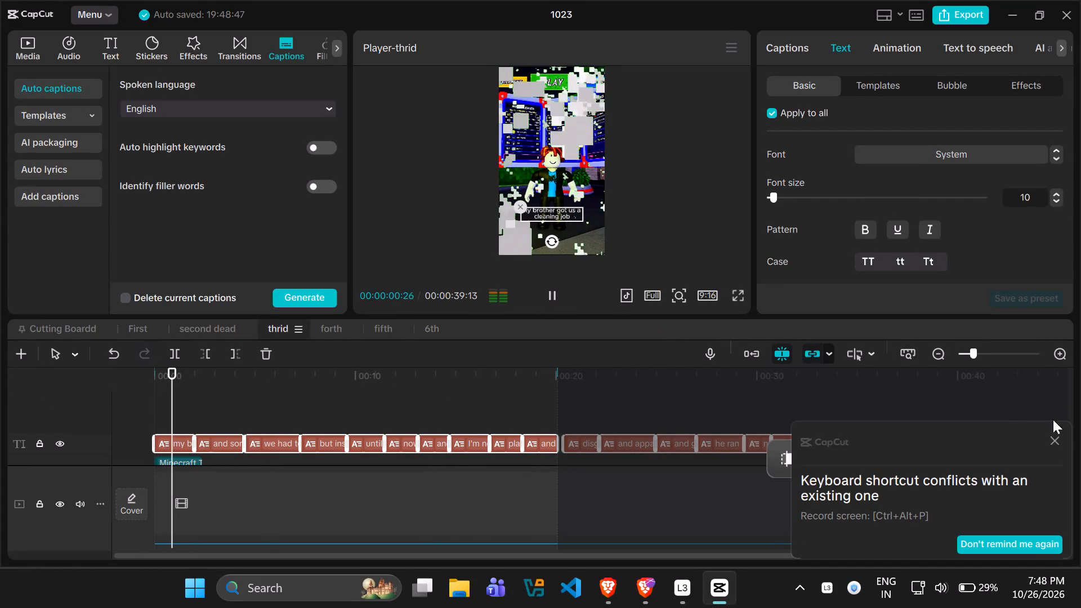
pyautogui.click(1058, 434)
pyautogui.click(1056, 439)
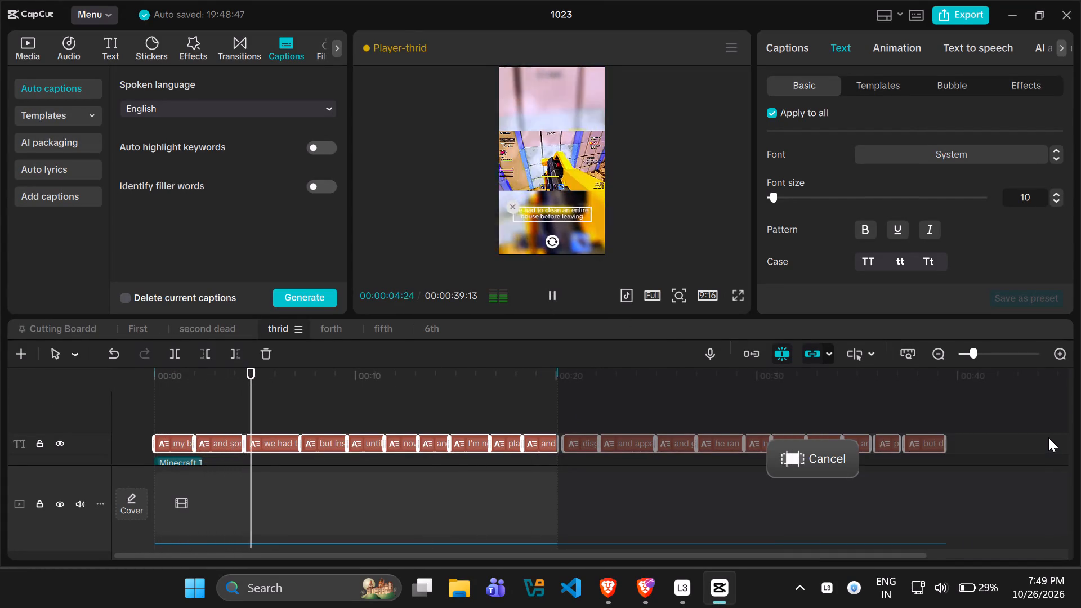
pyautogui.scroll(-5, 468, 522)
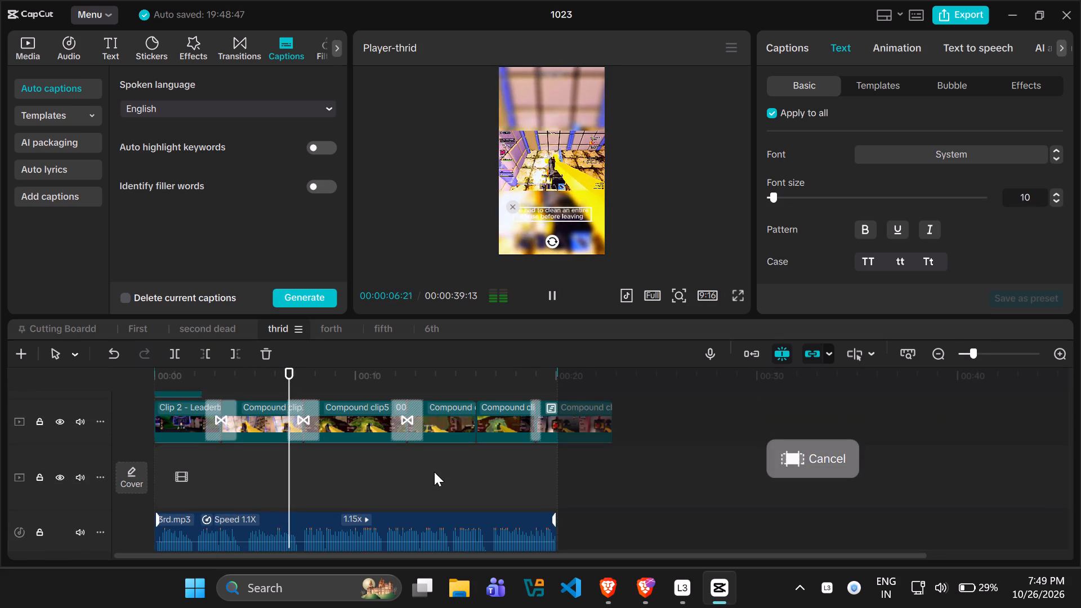
pyautogui.scroll(-16, 434, 472)
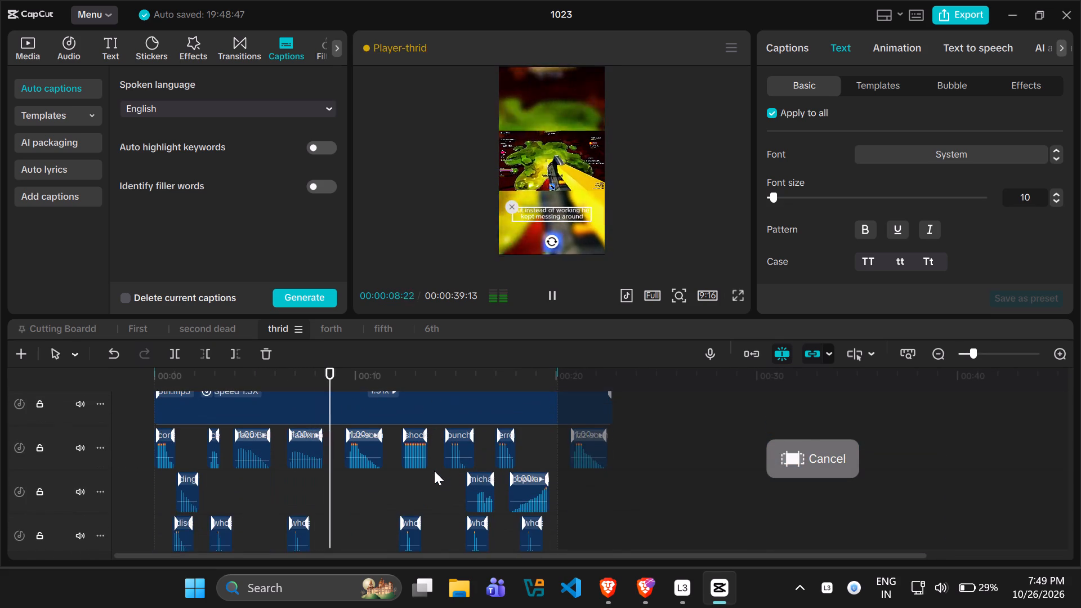
pyautogui.scroll(-4, 434, 471)
pyautogui.scroll(15, 434, 471)
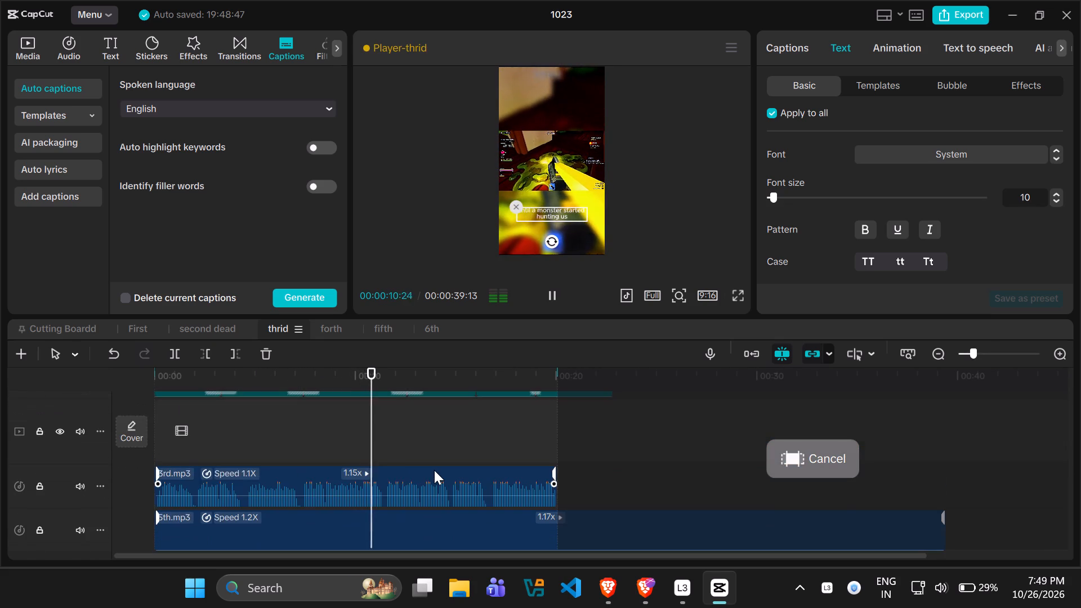
pyautogui.scroll(5, 434, 470)
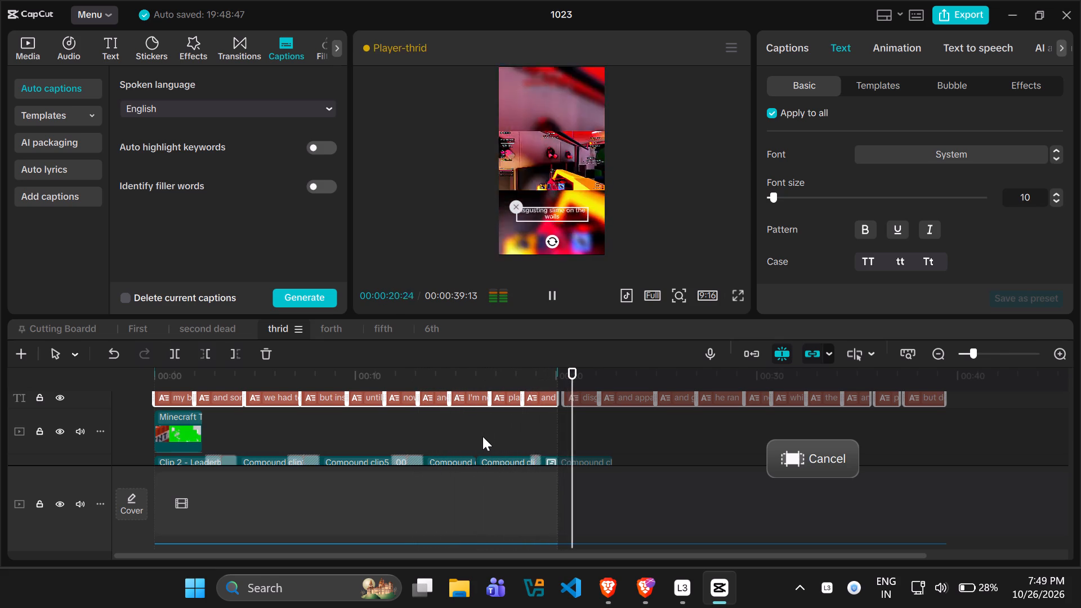
pyautogui.scroll(1, 487, 435)
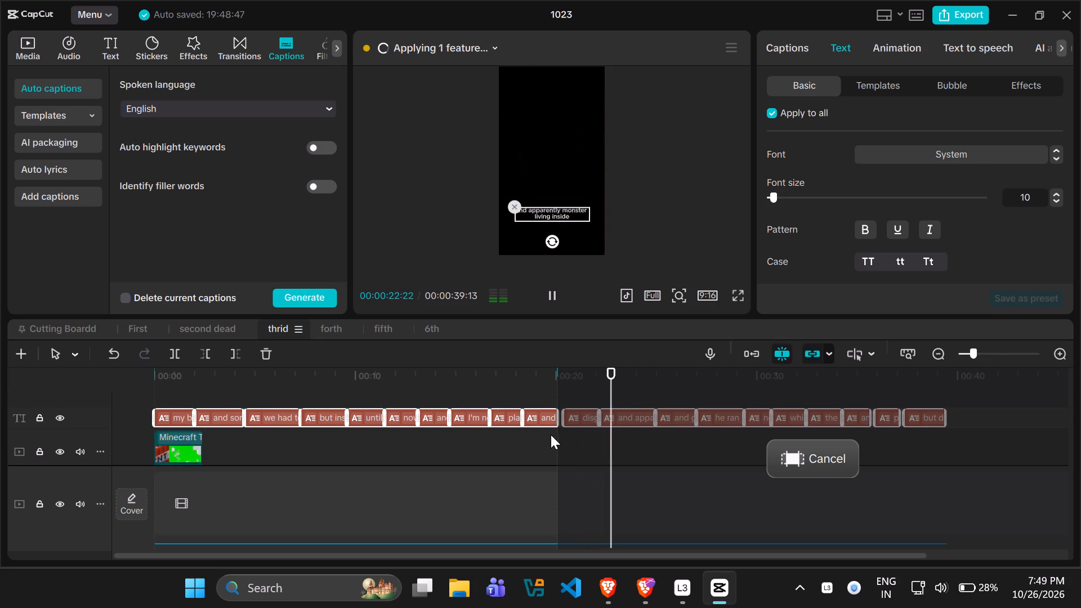
# Set the captions from the start to the out point at 00:00:20:02 to the Comic Sans MS Bold font with the bold pattern.
pyautogui.moveTo(562, 382); pyautogui.dragTo(594, 399)
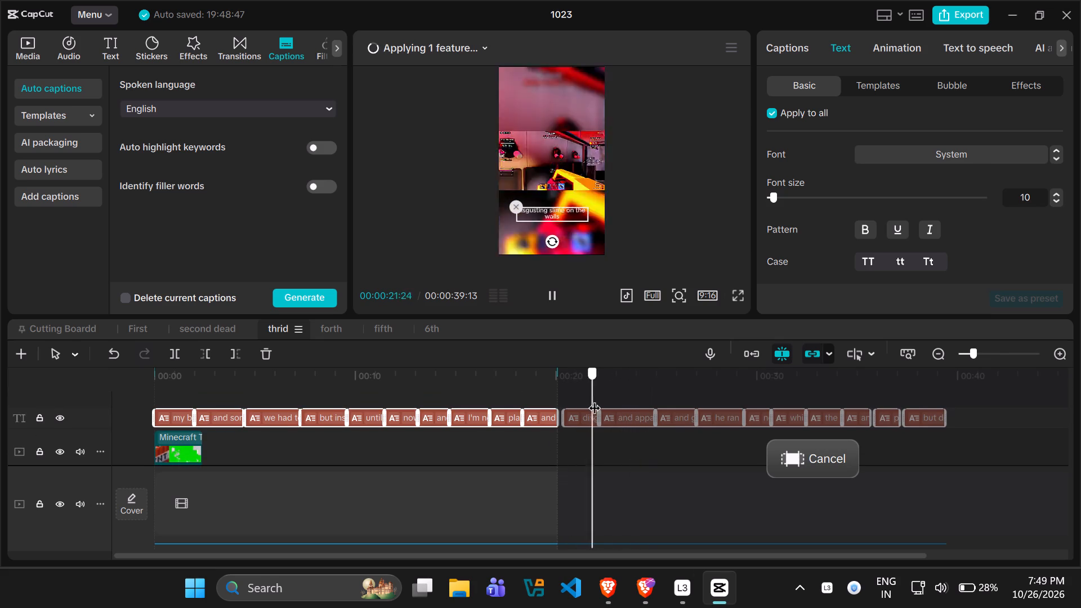
pyautogui.moveTo(594, 399); pyautogui.dragTo(556, 399)
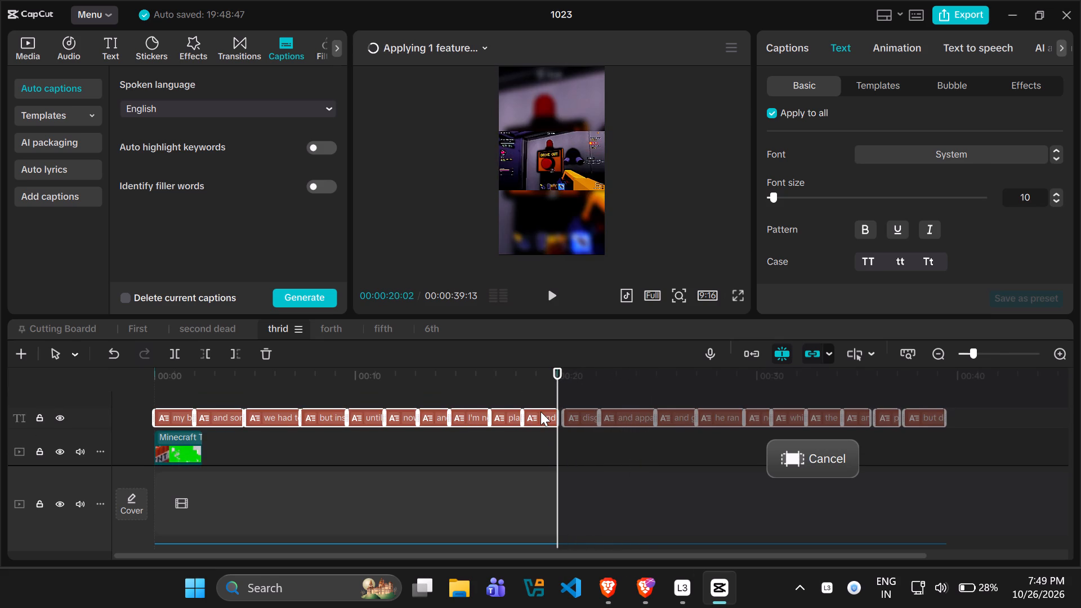
pyautogui.click(542, 413)
pyautogui.click(561, 383)
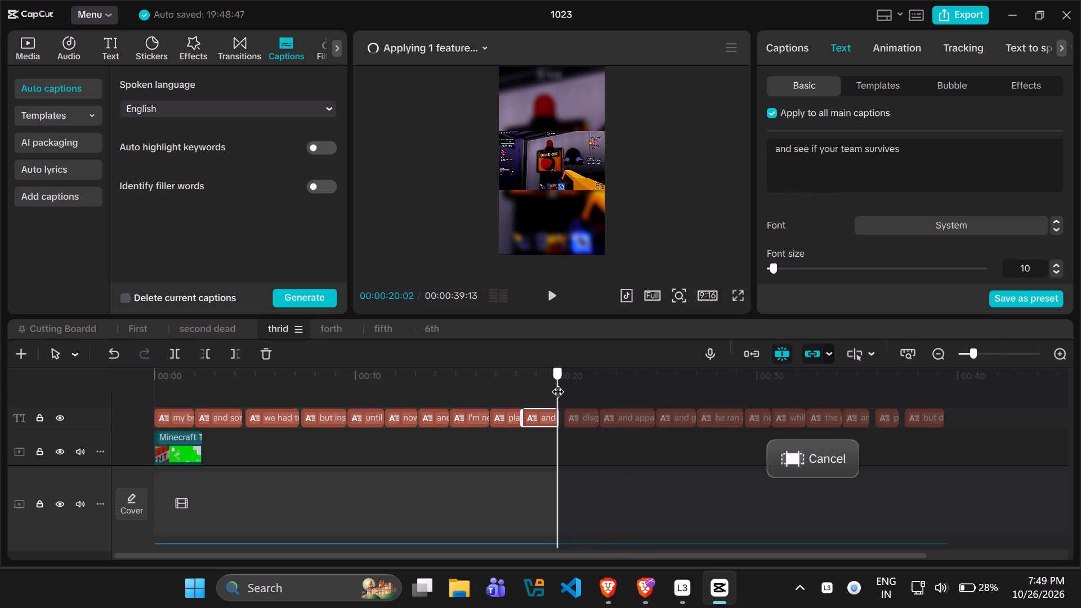
pyautogui.click(558, 383)
pyautogui.moveTo(154, 401); pyautogui.dragTo(275, 418)
pyautogui.moveTo(549, 395); pyautogui.dragTo(501, 418)
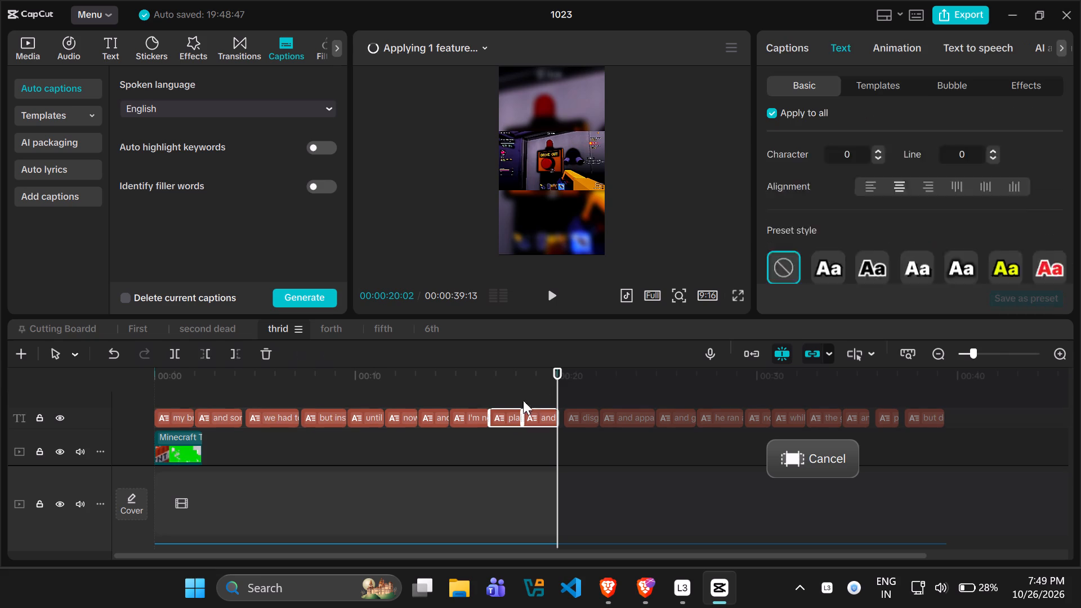
pyautogui.moveTo(545, 397); pyautogui.dragTo(154, 421)
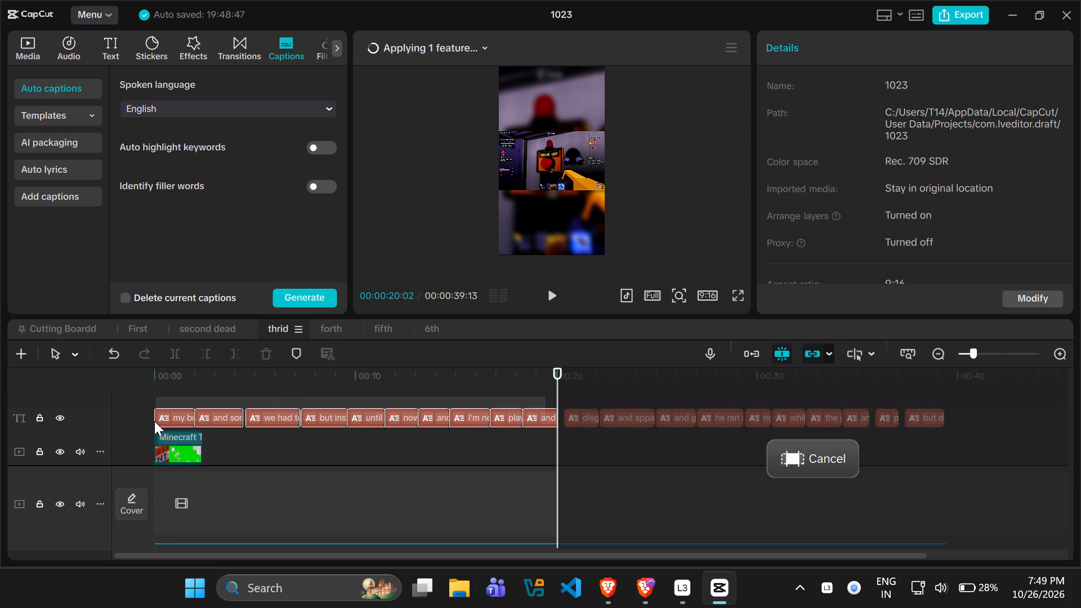
pyautogui.moveTo(154, 421); pyautogui.dragTo(154, 421)
pyautogui.click(961, 157)
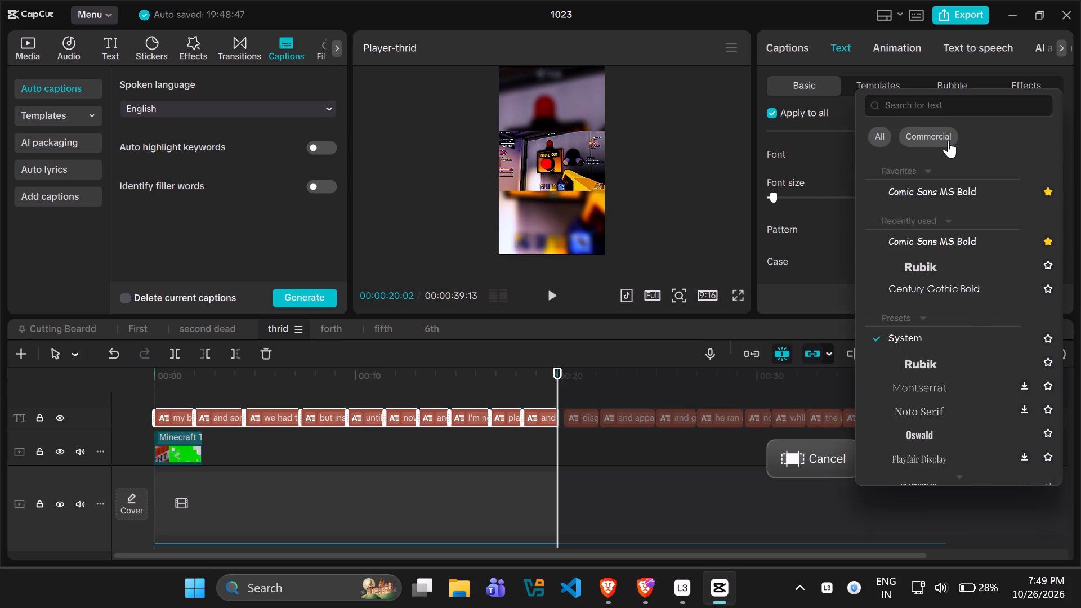
pyautogui.click(940, 191)
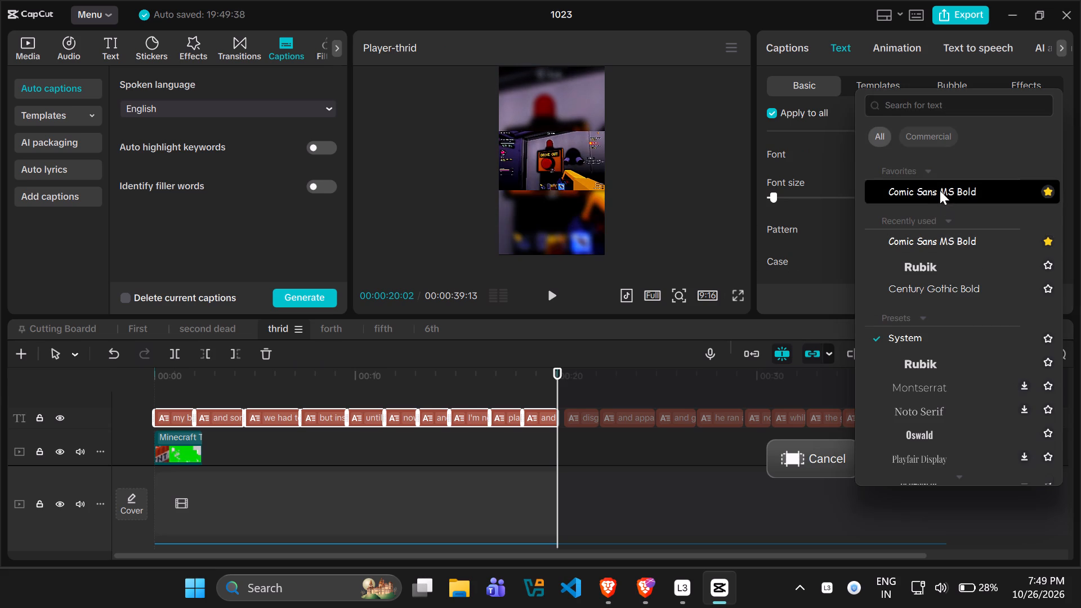
pyautogui.click(859, 230)
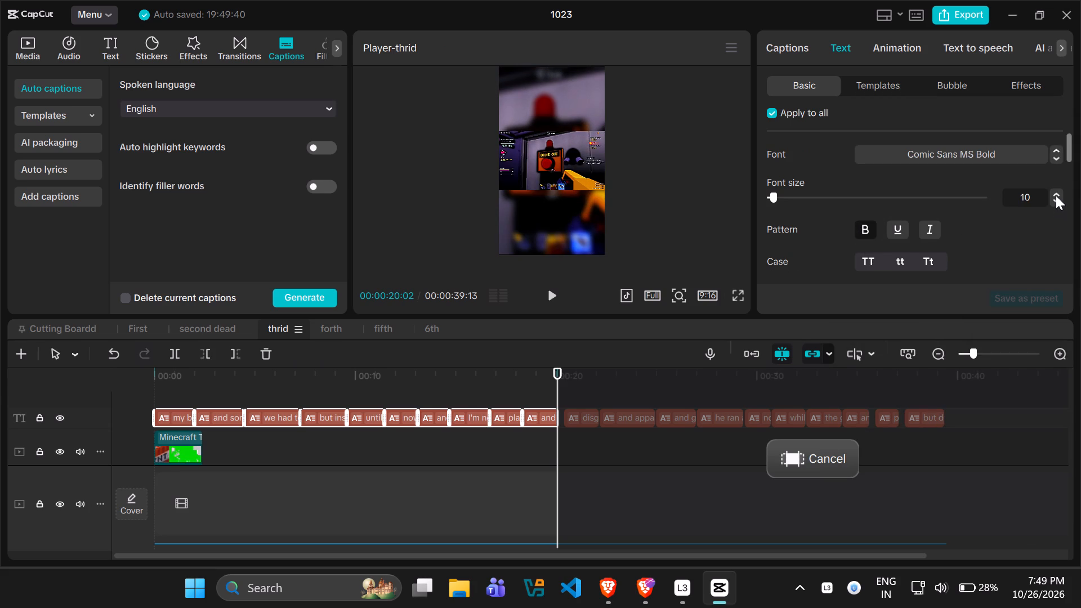
# Increase the font size of the selected captions to 17.
pyautogui.tripleClick(1056, 195)
pyautogui.tripleClick(1056, 195)
pyautogui.doubleClick(1056, 195)
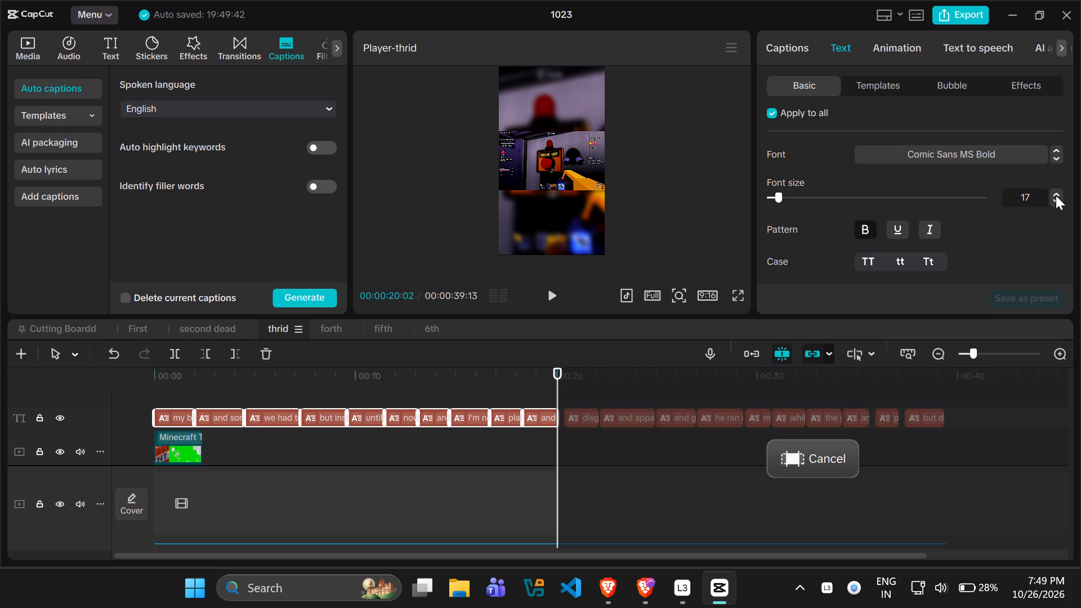
pyautogui.click(1056, 195)
pyautogui.click(1056, 206)
pyautogui.doubleClick(1056, 202)
# Change the case of the selected captions to all uppercase (TT).
pyautogui.click(866, 258)
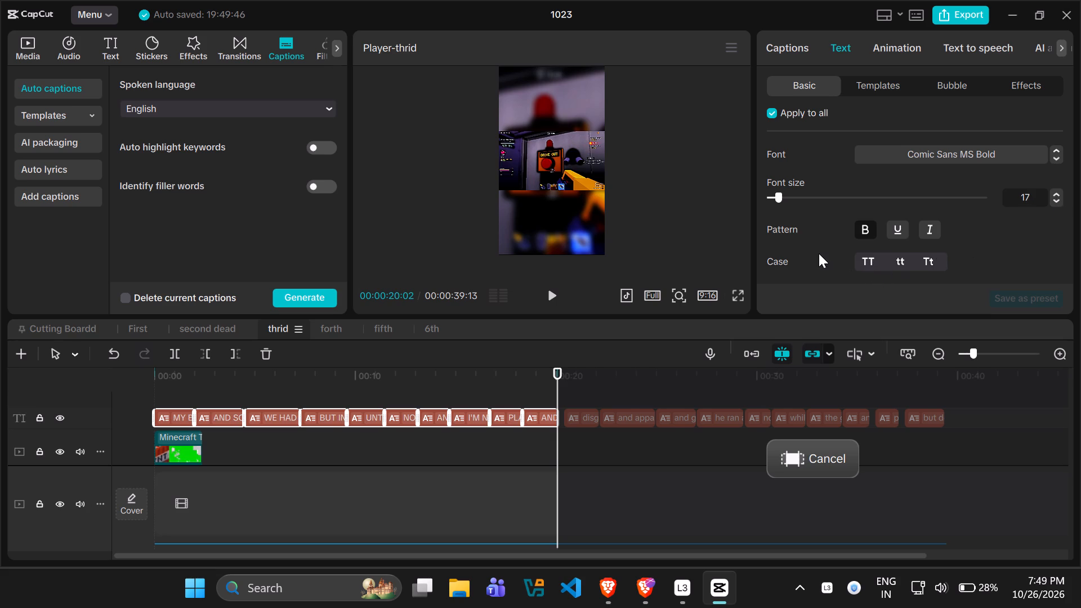
pyautogui.scroll(-1, 819, 253)
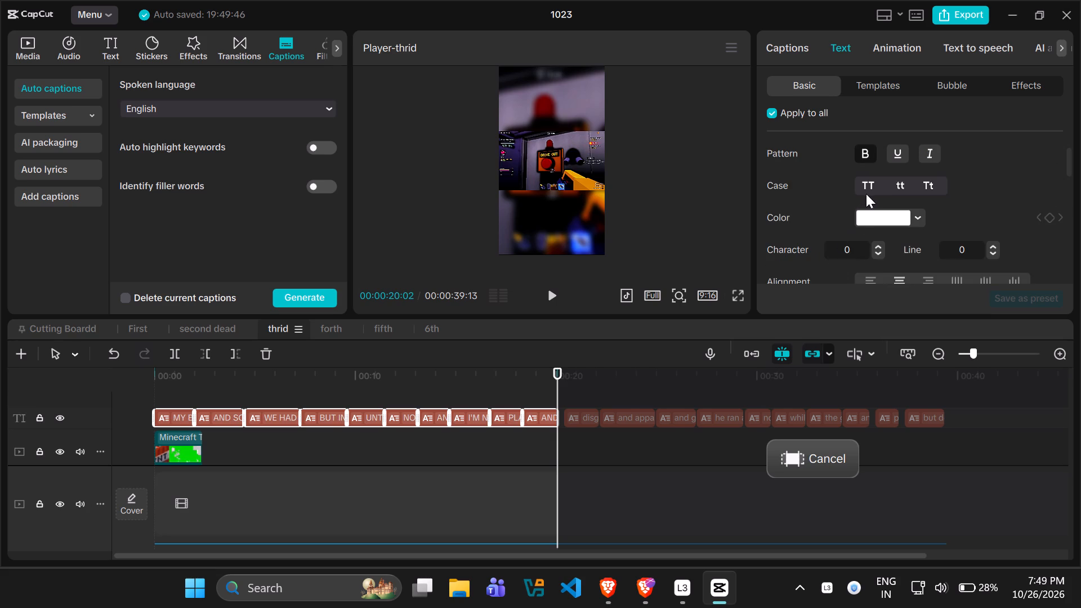
pyautogui.click(867, 186)
# Apply the first preset style after None, white text with a black outline, to the selected captions.
pyautogui.scroll(-2, 836, 204)
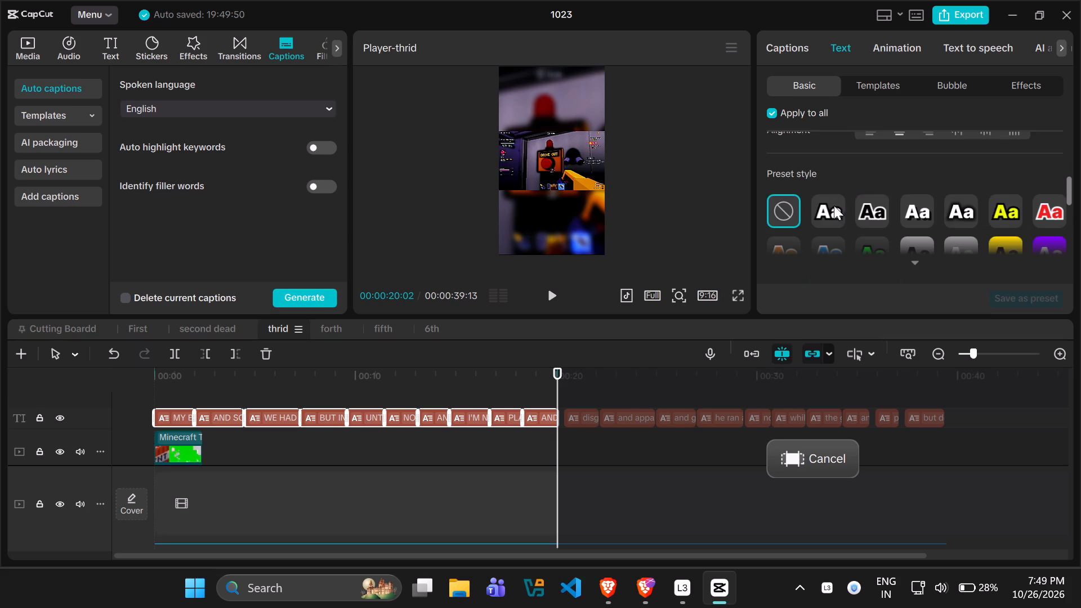
pyautogui.click(830, 208)
# Enable the black shadow for the selected captions.
pyautogui.scroll(-4, 838, 174)
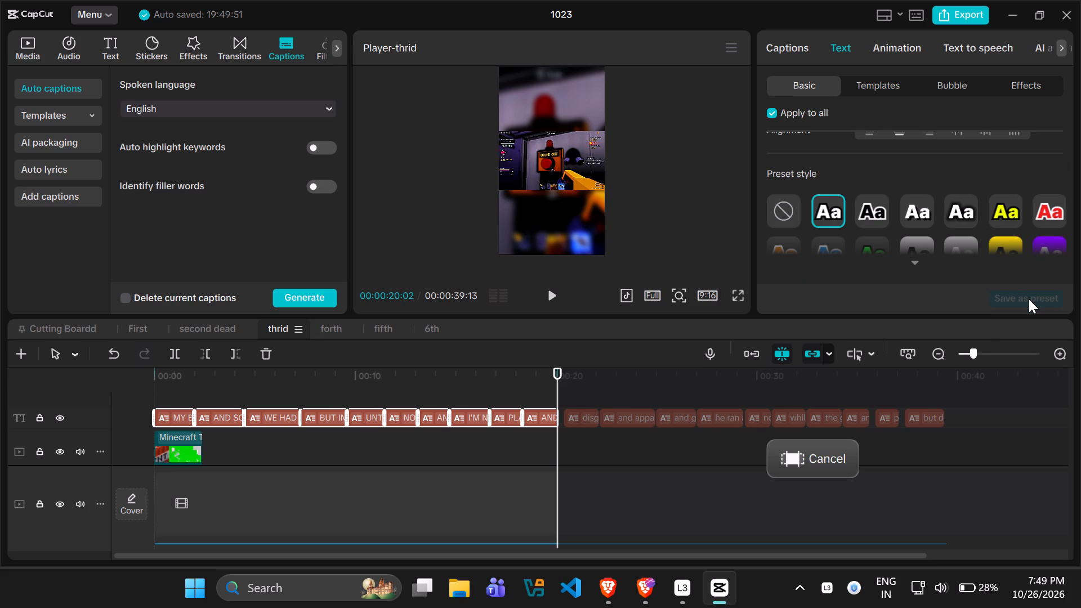
pyautogui.scroll(-3, 862, 170)
pyautogui.moveTo(859, 169); pyautogui.dragTo(850, 117)
pyautogui.scroll(-4, 850, 233)
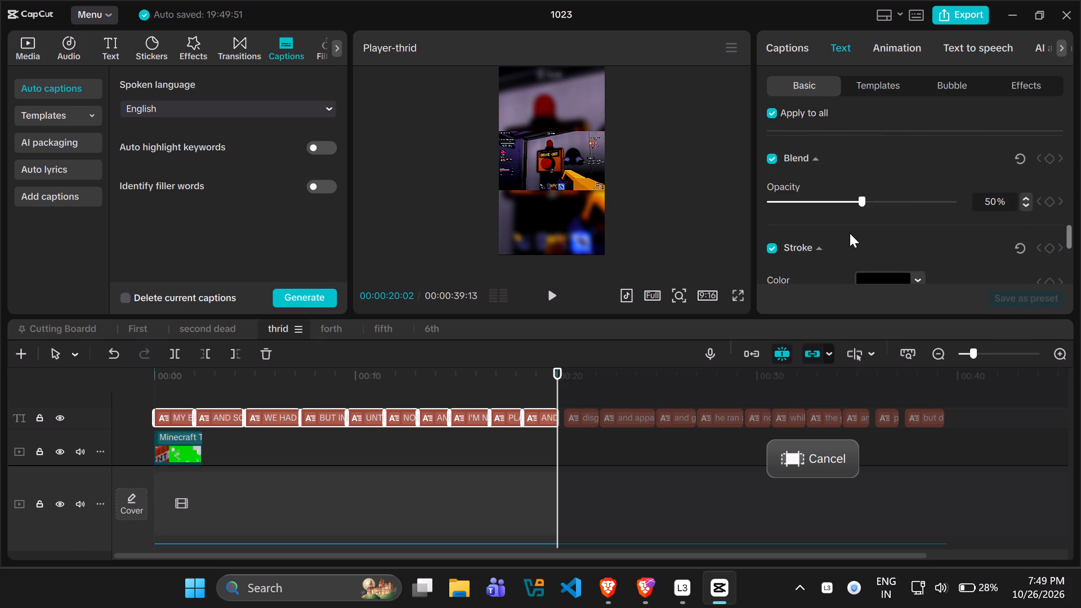
pyautogui.scroll(-4, 850, 233)
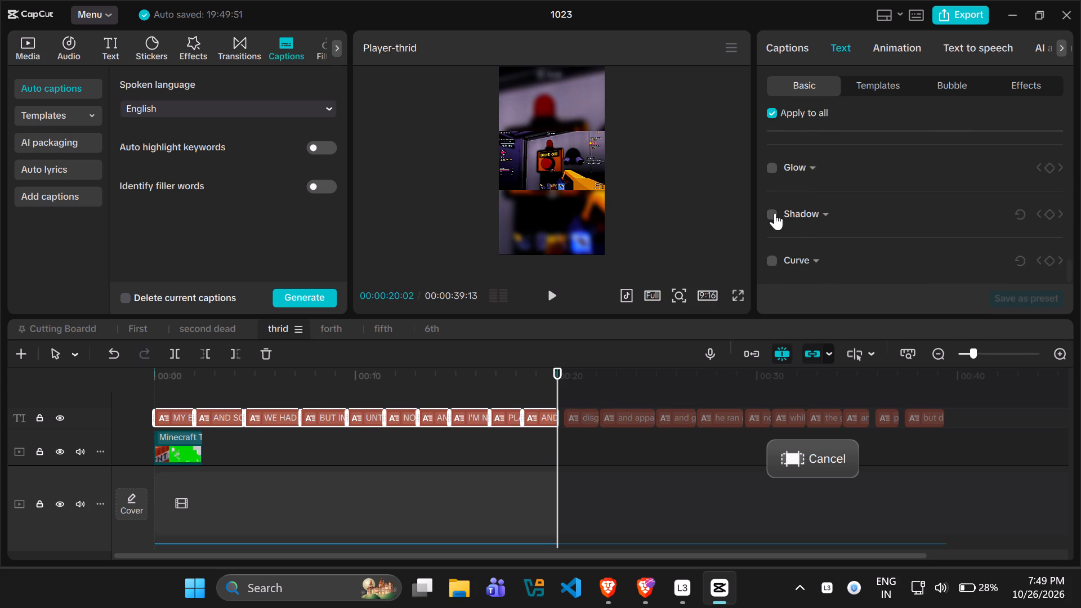
pyautogui.click(775, 213)
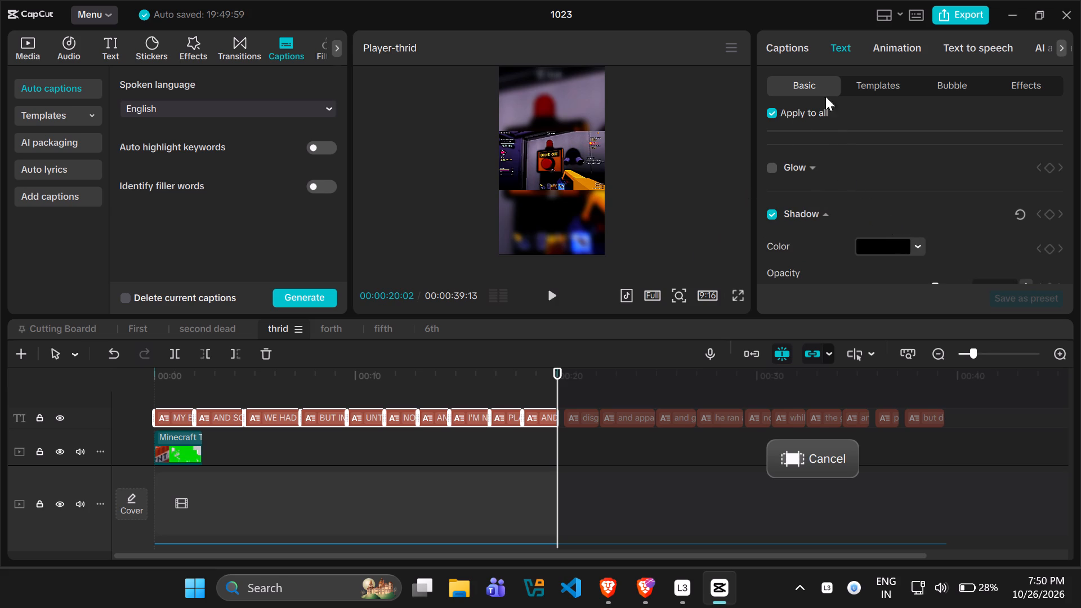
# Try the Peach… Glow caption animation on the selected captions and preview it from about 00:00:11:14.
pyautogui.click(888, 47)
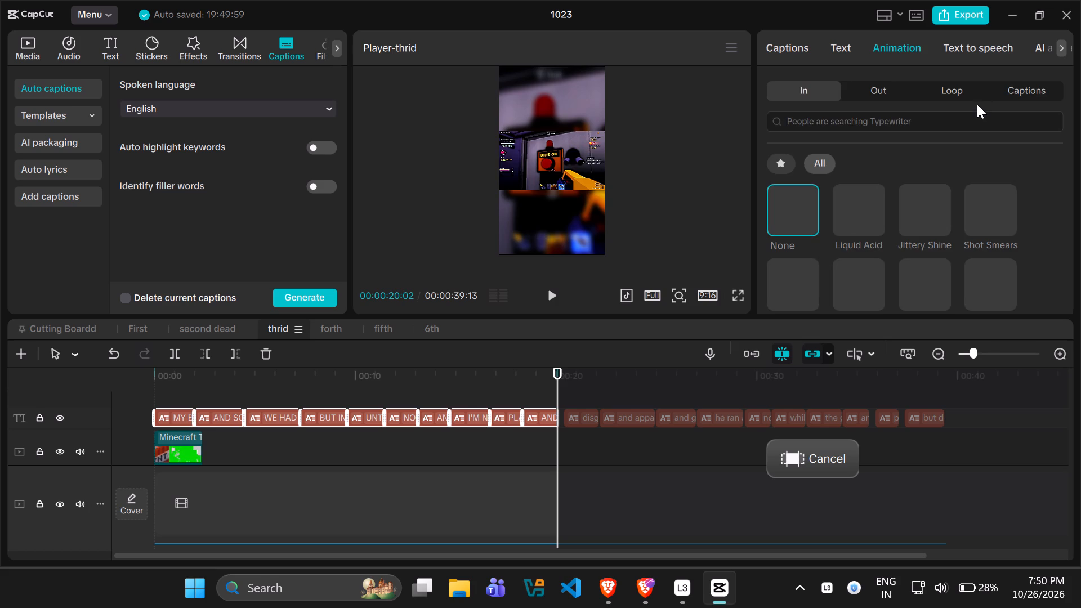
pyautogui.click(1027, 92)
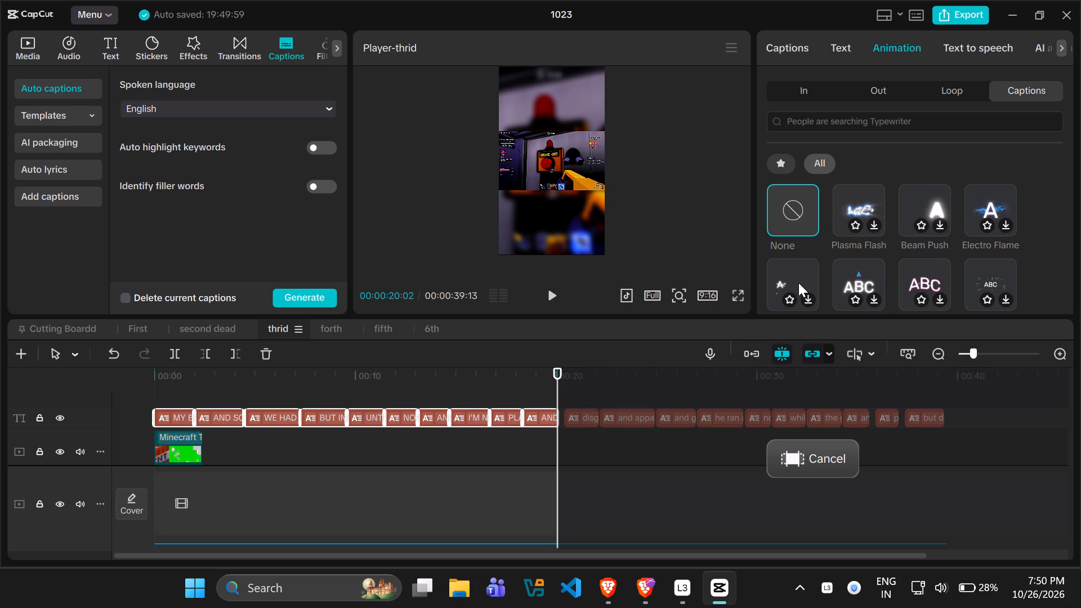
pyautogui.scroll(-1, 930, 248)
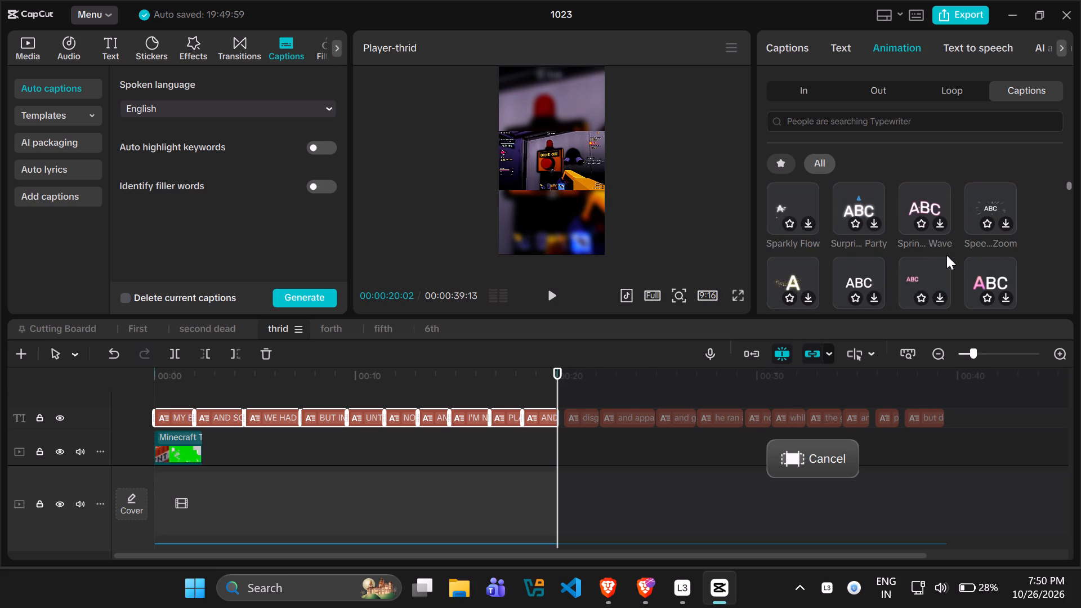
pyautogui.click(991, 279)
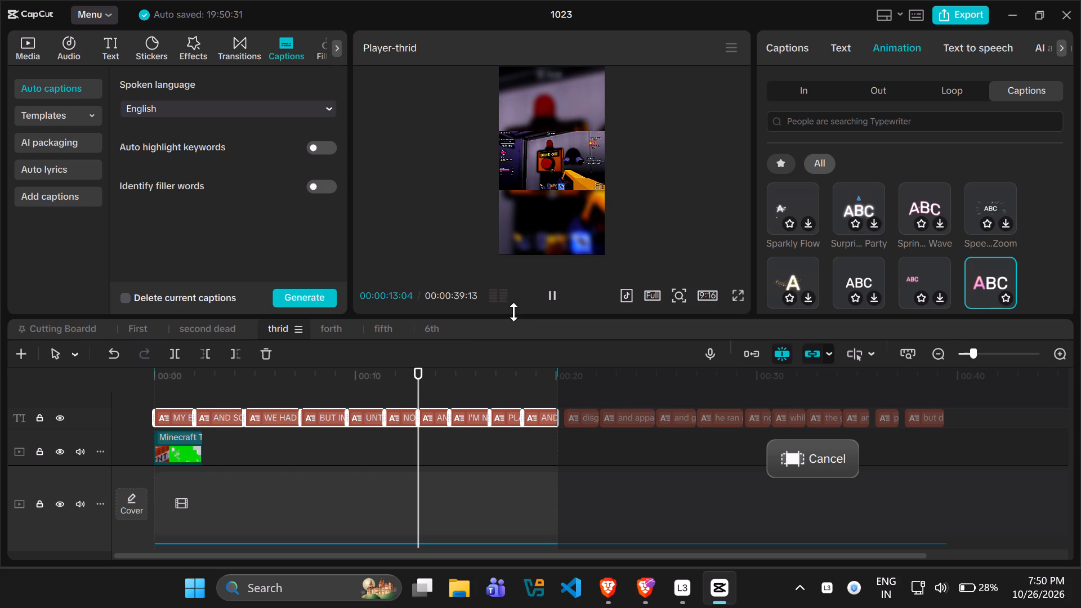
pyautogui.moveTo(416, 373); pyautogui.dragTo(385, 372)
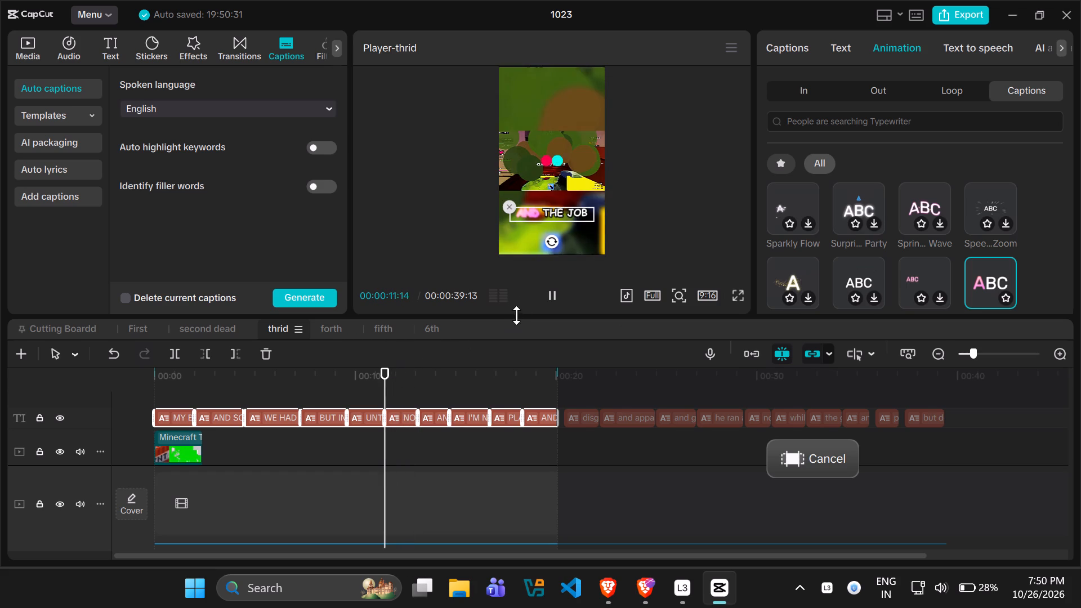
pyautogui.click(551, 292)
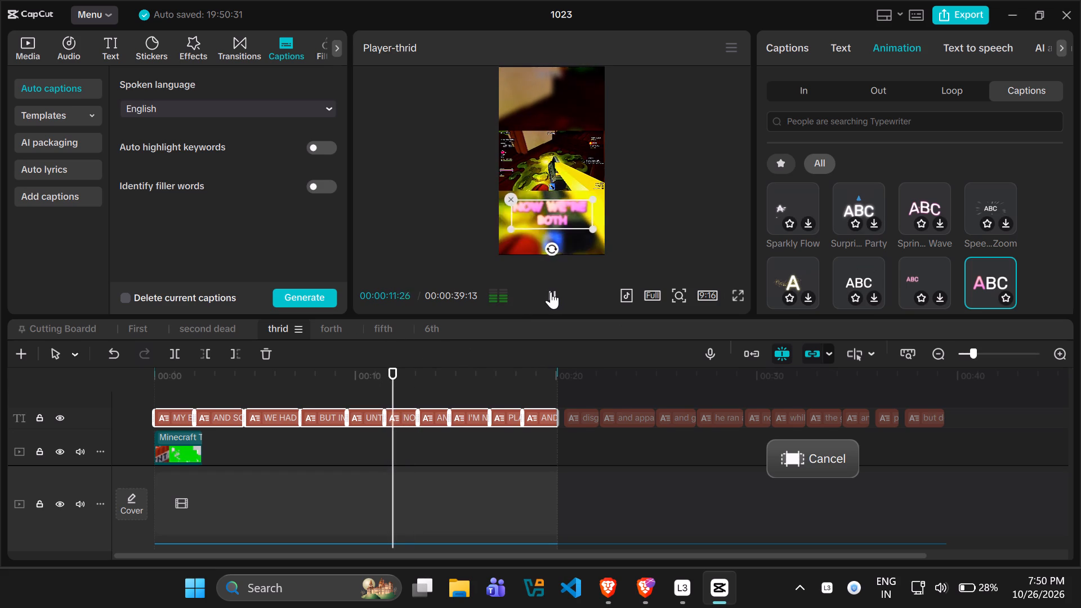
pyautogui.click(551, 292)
# Apply the caption animation directly beneath Peach… Glow, with a white A and greyed BC, to the selected captions.
pyautogui.scroll(-1, 1018, 254)
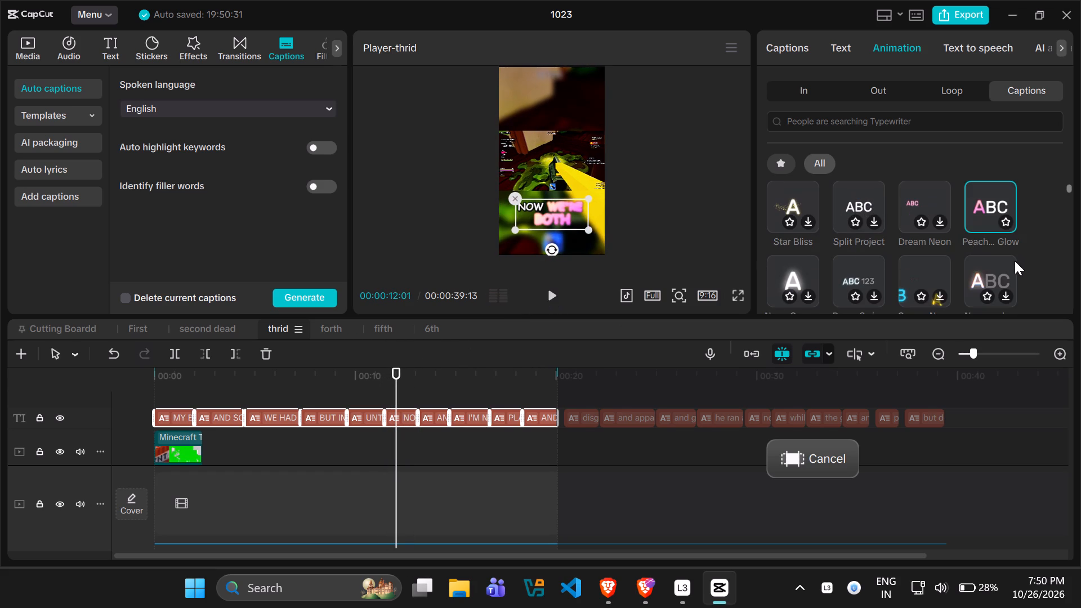
pyautogui.click(990, 272)
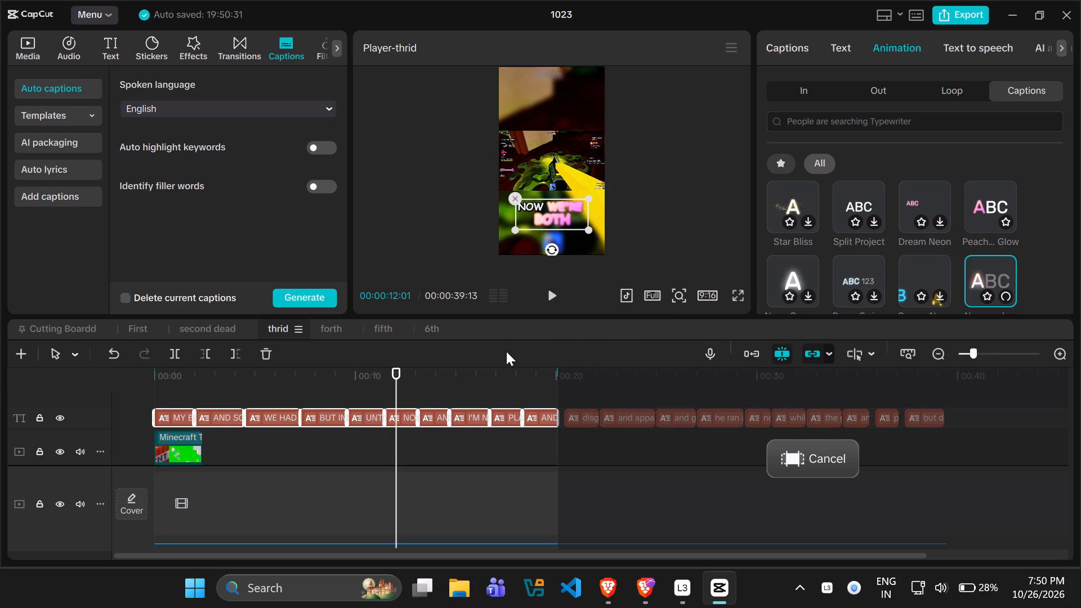
# Stop playback, return to about 00:00:11:14 and move the selected captions up to the middle of the video frame.
pyautogui.click(552, 294)
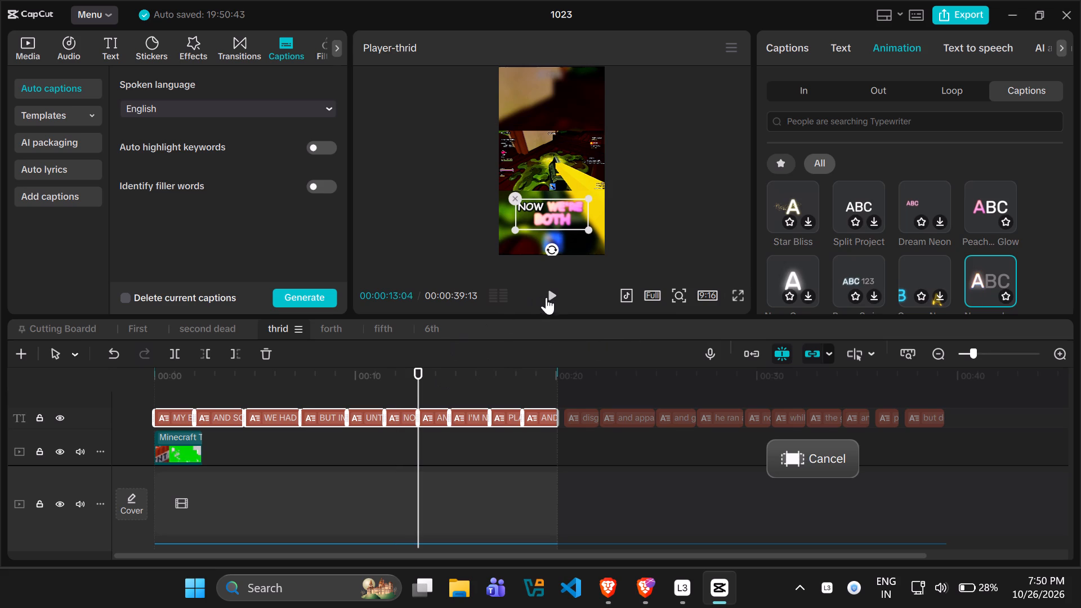
pyautogui.moveTo(418, 374); pyautogui.dragTo(380, 374)
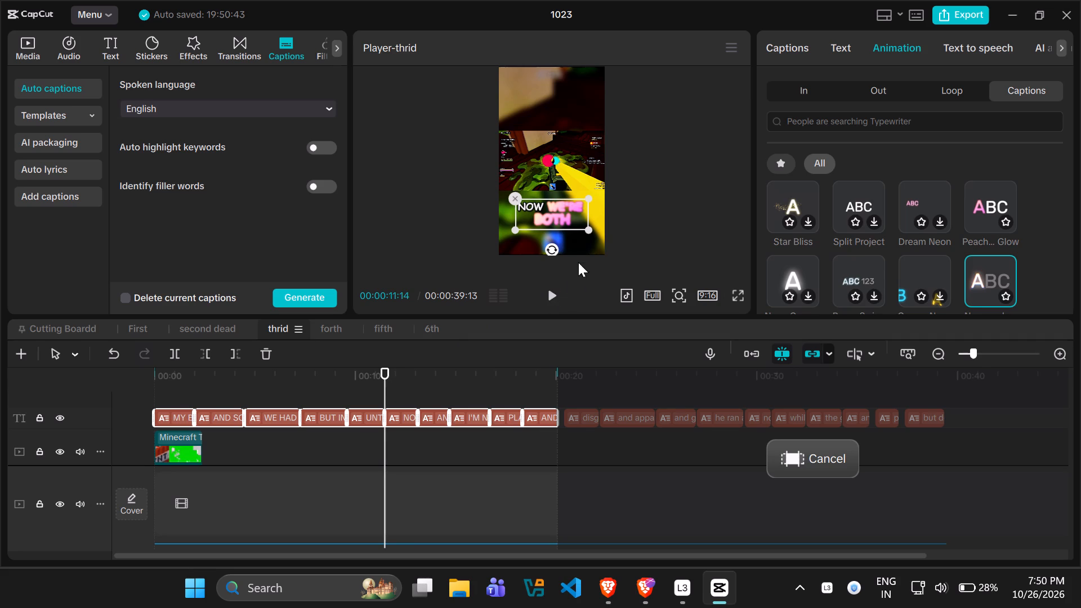
pyautogui.moveTo(571, 225); pyautogui.dragTo(575, 168)
# Mark the word A in the first caption as a highlighted keyword.
pyautogui.click(846, 44)
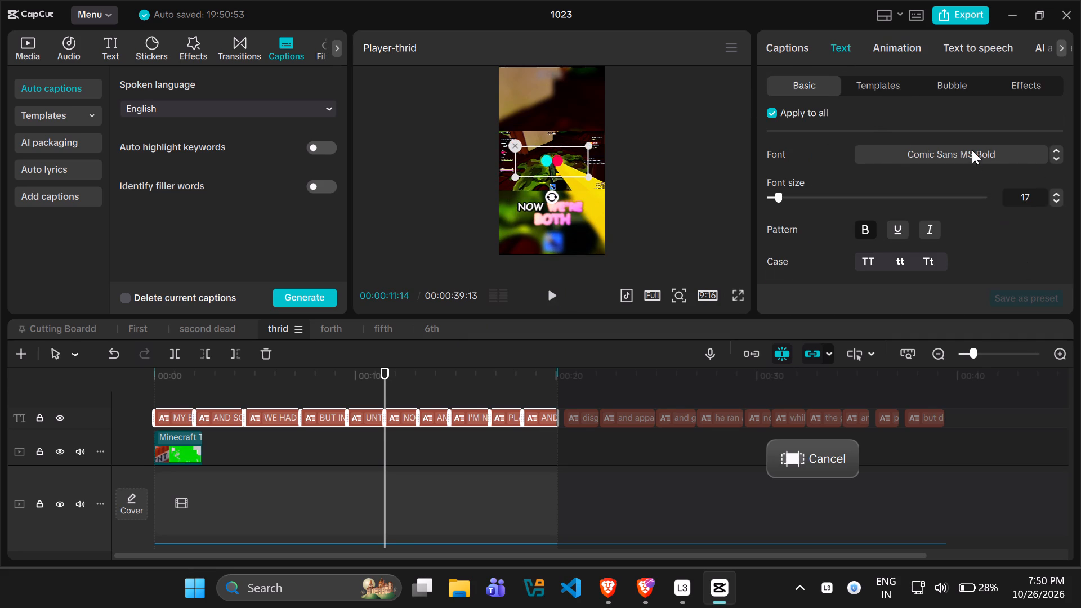
pyautogui.click(785, 56)
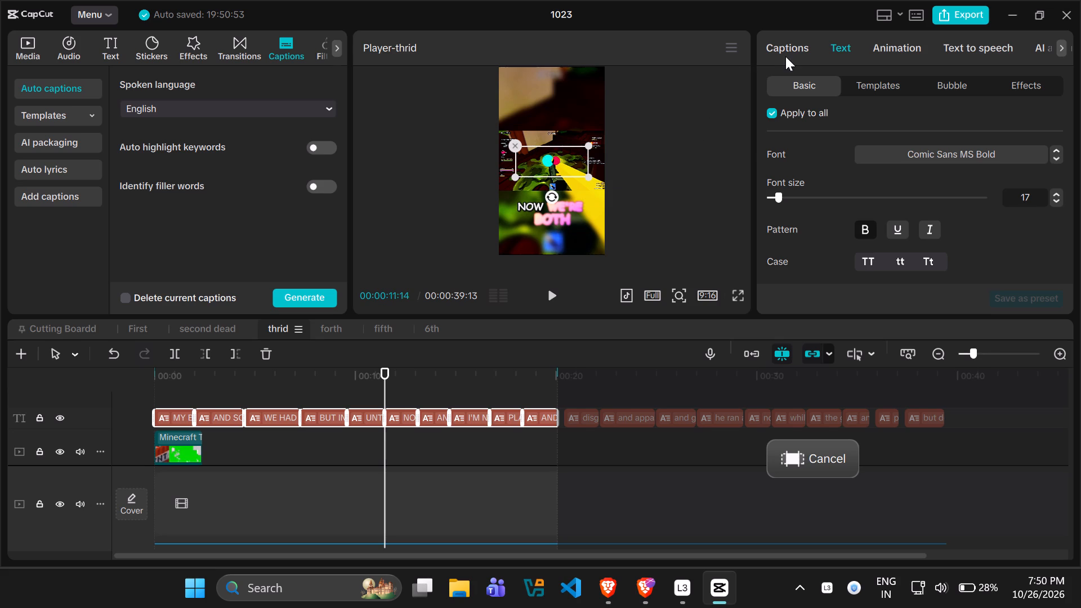
pyautogui.click(789, 47)
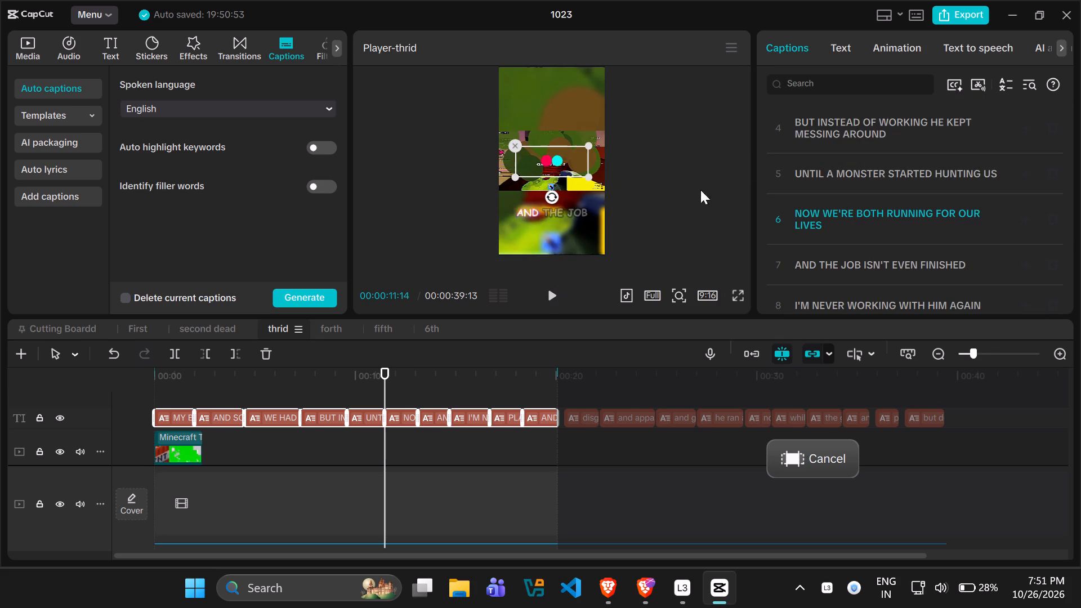
pyautogui.click(954, 83)
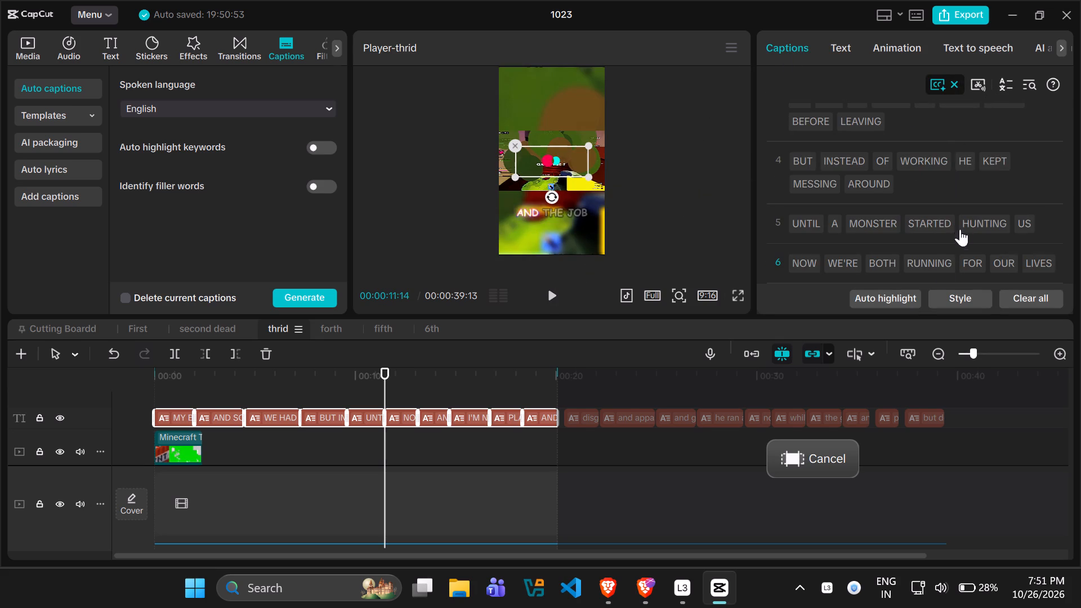
pyautogui.scroll(4, 926, 279)
pyautogui.click(952, 297)
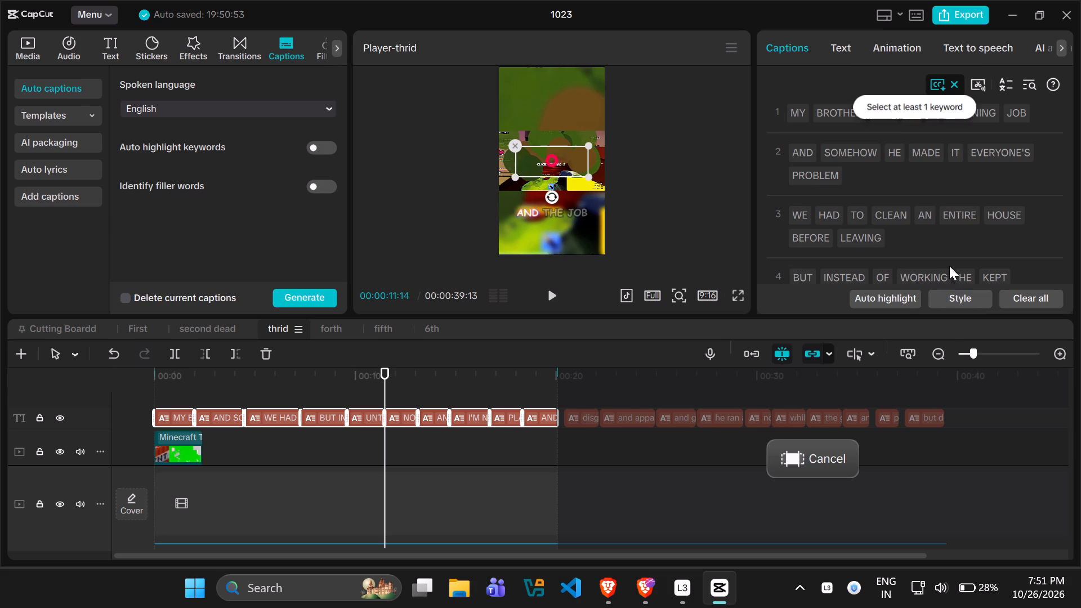
pyautogui.scroll(4, 942, 223)
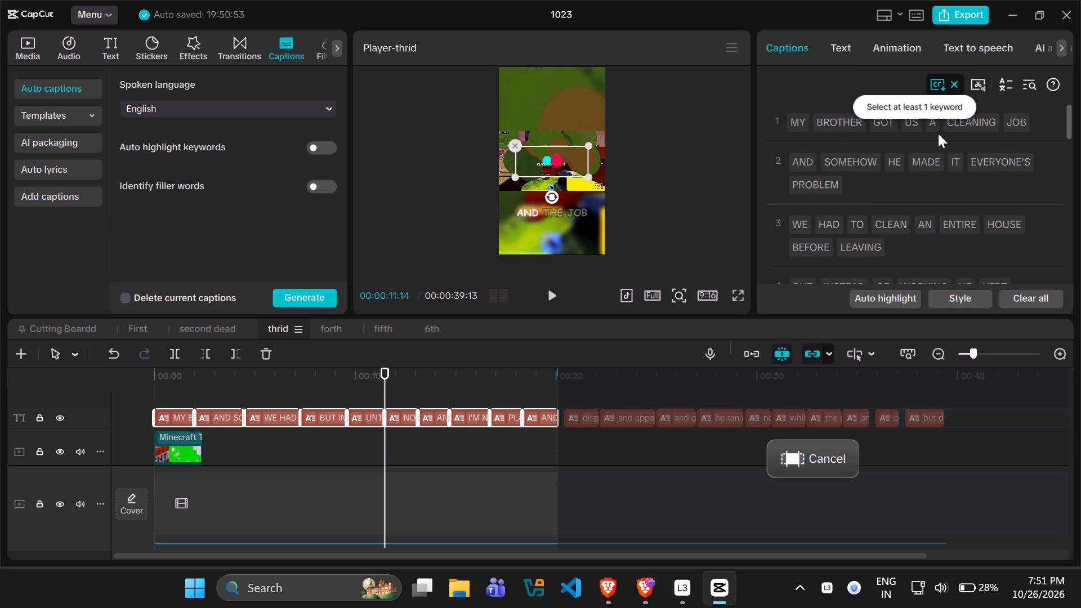
pyautogui.click(939, 125)
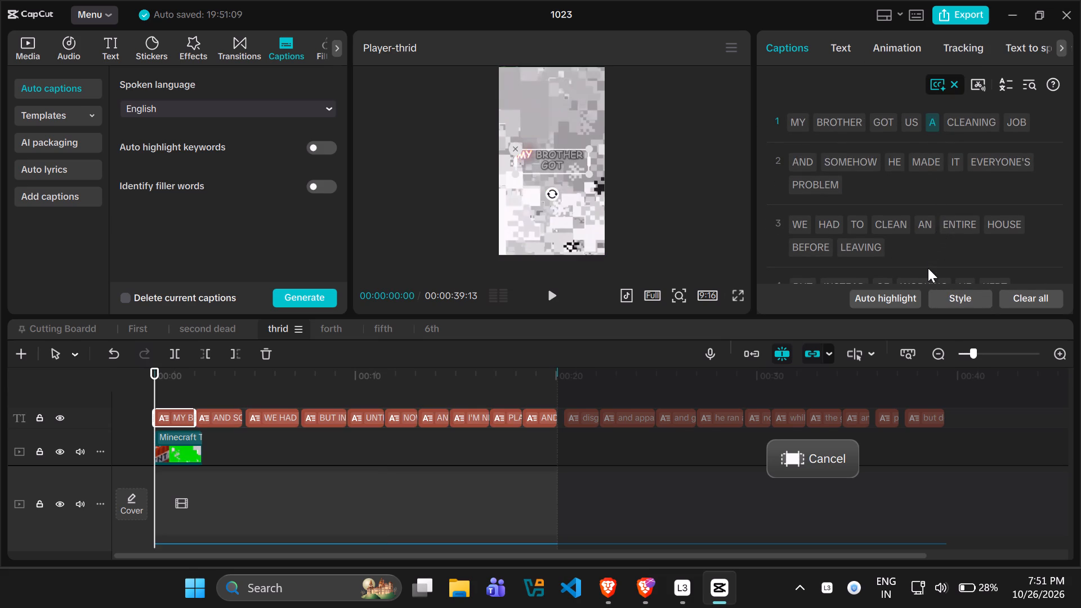
# Set the keyword highlight style to font size 17 and the Comic Sans MS Bold font.
pyautogui.click(945, 293)
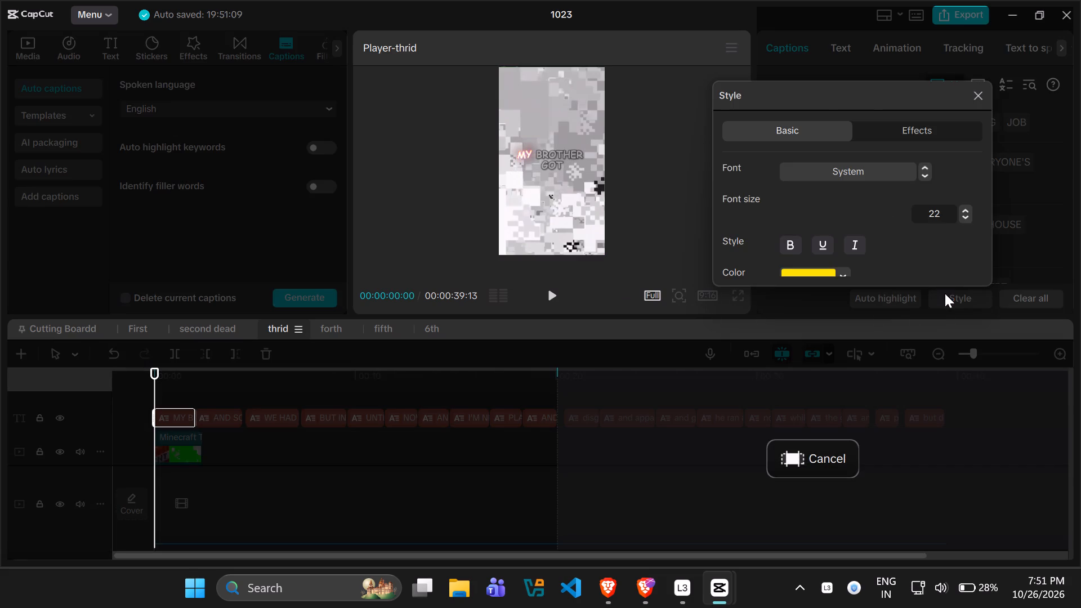
pyautogui.tripleClick(965, 220)
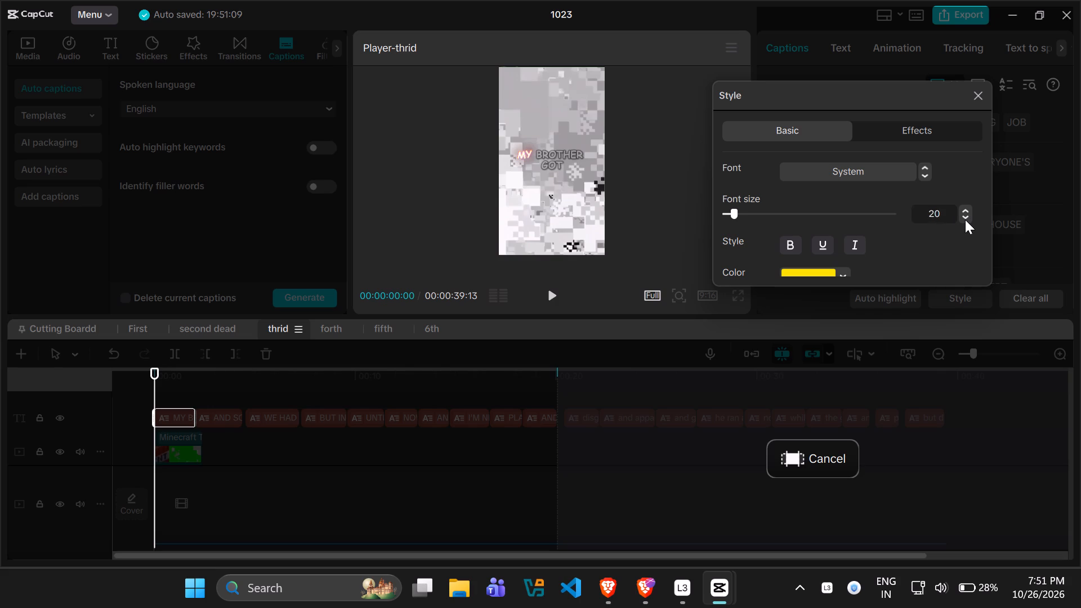
pyautogui.click(965, 220)
pyautogui.click(965, 220)
pyautogui.click(895, 171)
pyautogui.click(838, 170)
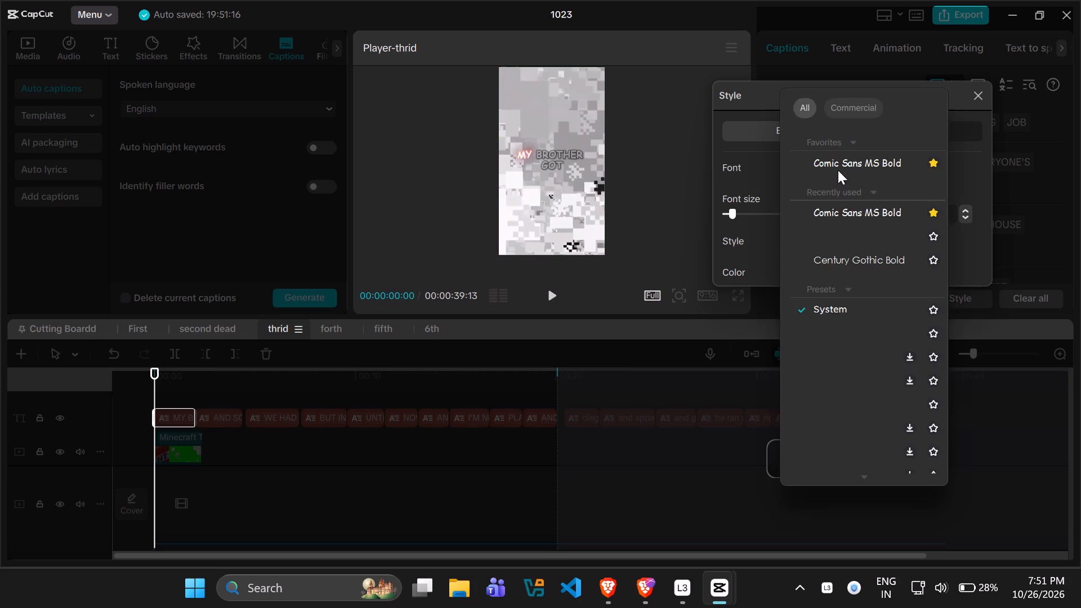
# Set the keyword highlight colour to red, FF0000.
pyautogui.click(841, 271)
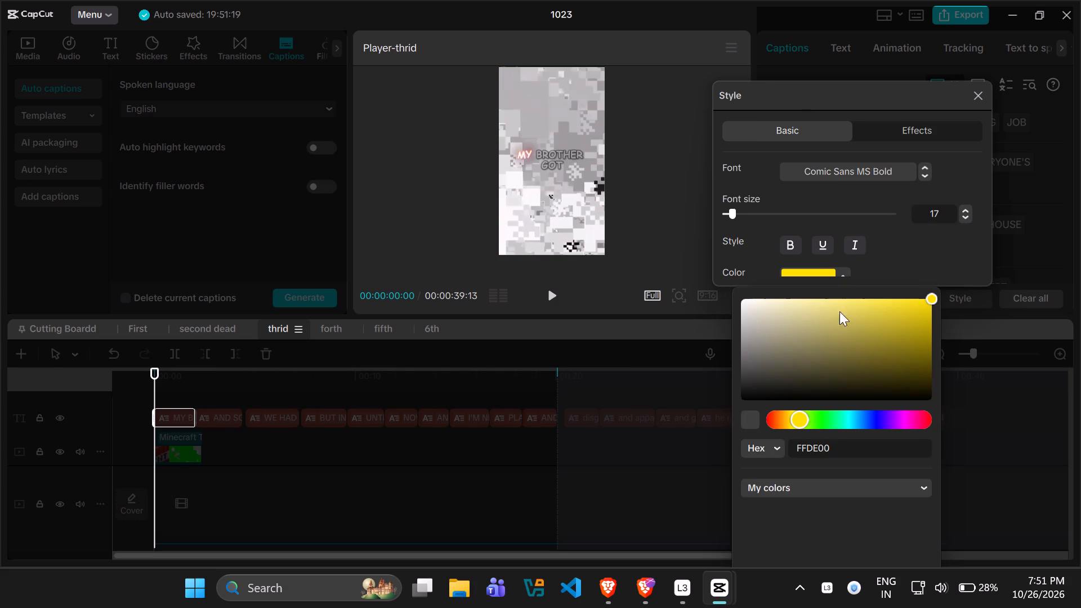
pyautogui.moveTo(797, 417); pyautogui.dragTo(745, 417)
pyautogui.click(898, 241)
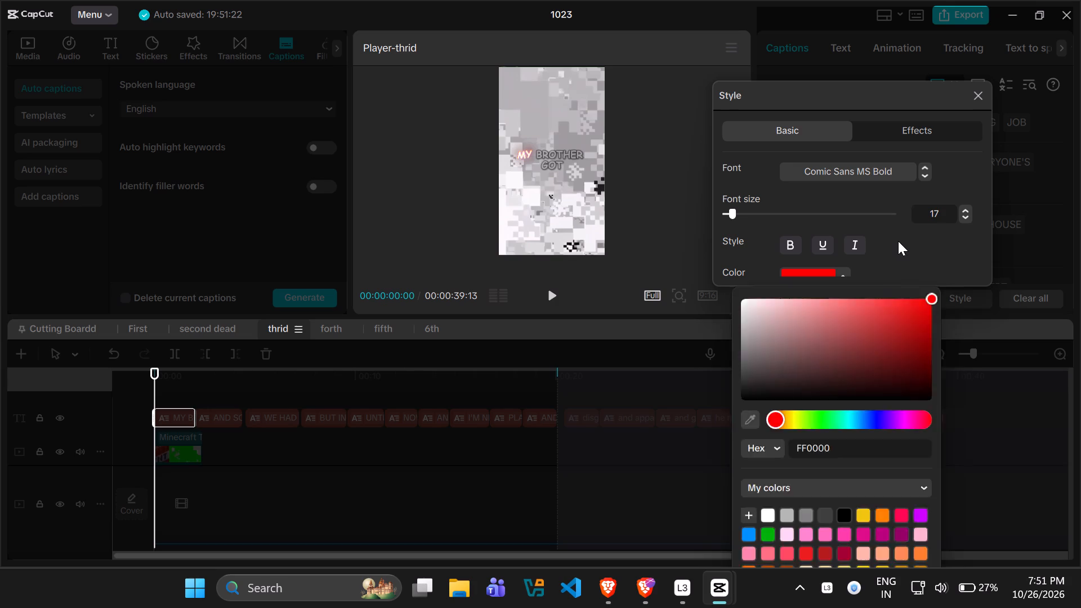
# Make the keyword highlight style bold and apply the first preset style after None, white text with a black outline.
pyautogui.click(795, 251)
pyautogui.scroll(-1, 836, 263)
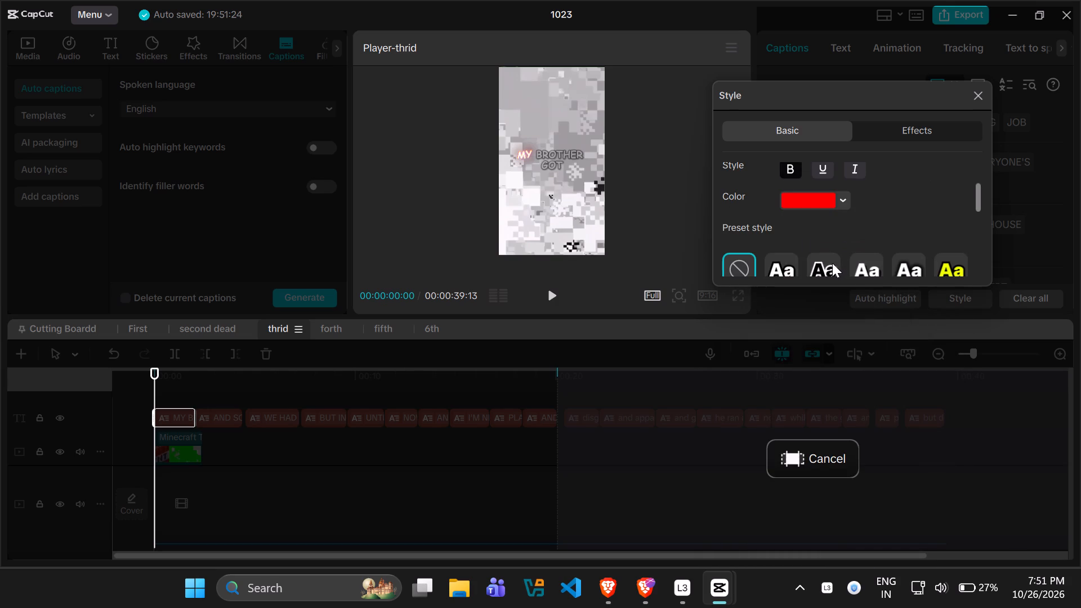
pyautogui.click(788, 263)
pyautogui.scroll(-3, 863, 214)
pyautogui.scroll(3, 863, 214)
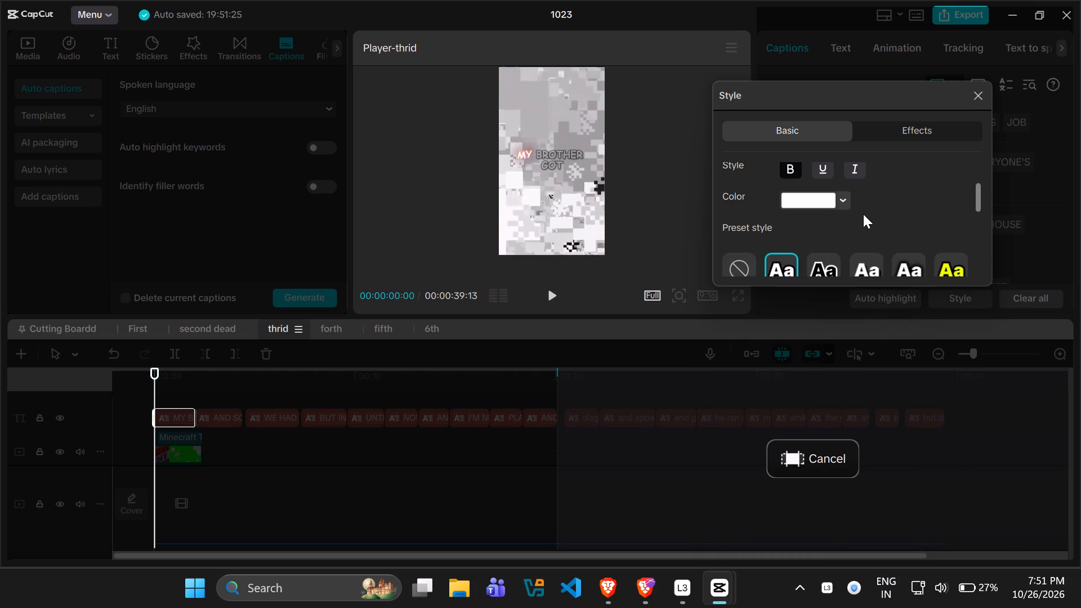
# Set the keyword highlight text colour to red, FF0000, on top of the preset style.
pyautogui.click(843, 202)
pyautogui.moveTo(926, 219); pyautogui.dragTo(948, 209)
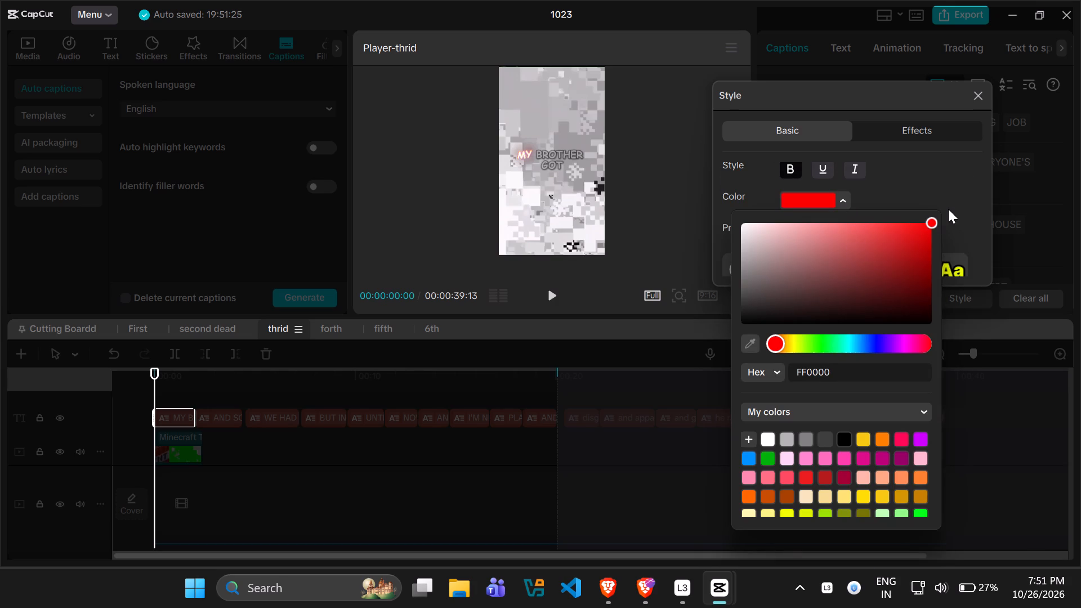
pyautogui.click(948, 207)
# Enable the shadow for the keyword highlight style and close the Style window.
pyautogui.scroll(-2, 886, 223)
pyautogui.scroll(-2, 837, 221)
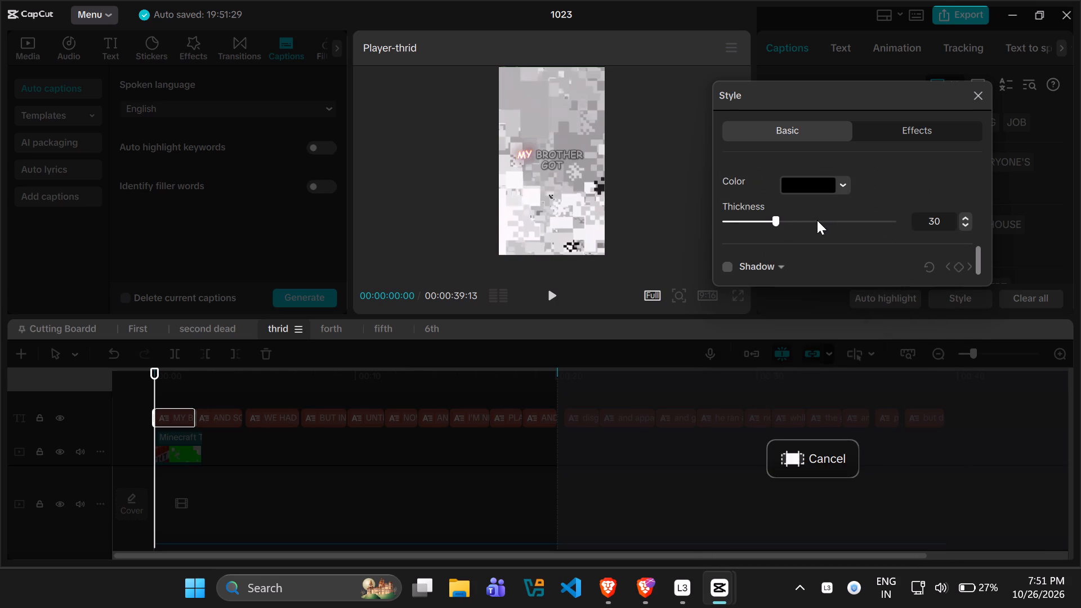
pyautogui.scroll(-1, 817, 220)
pyautogui.click(732, 264)
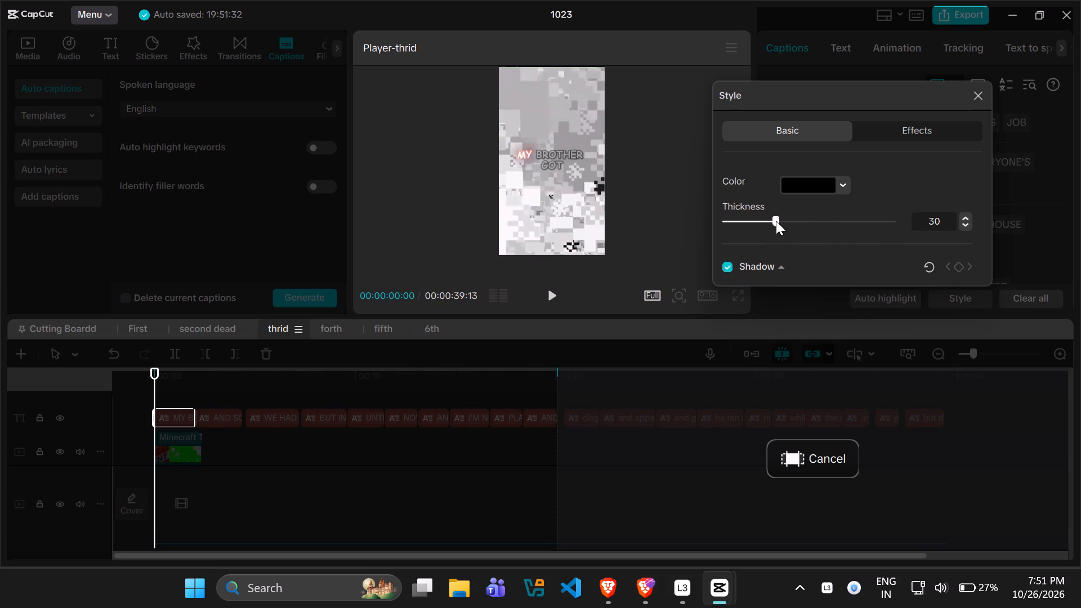
pyautogui.scroll(-3, 818, 194)
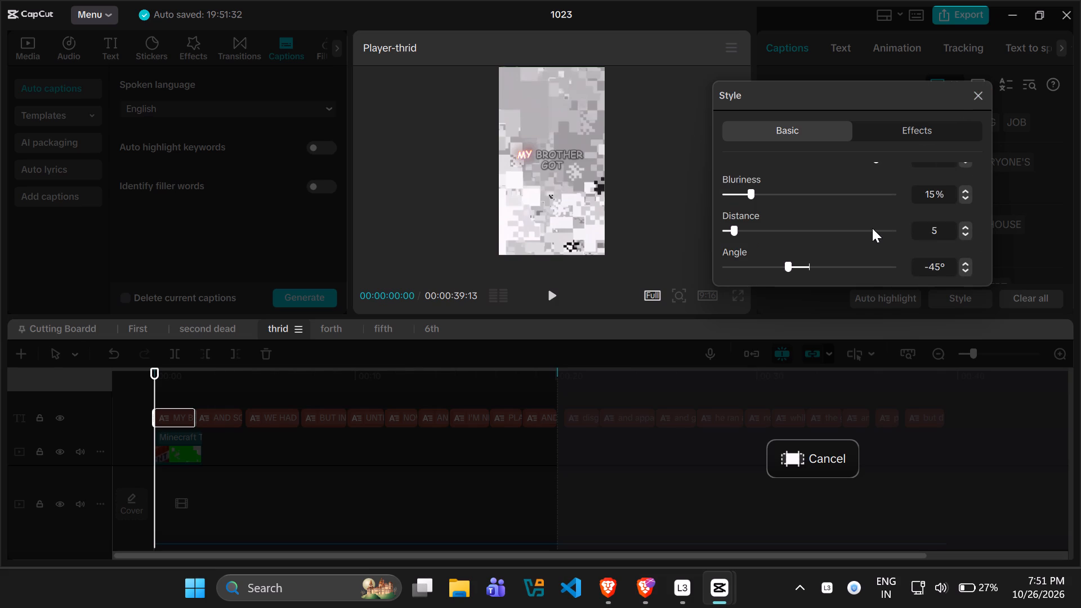
pyautogui.scroll(-3, 872, 228)
pyautogui.scroll(2, 872, 228)
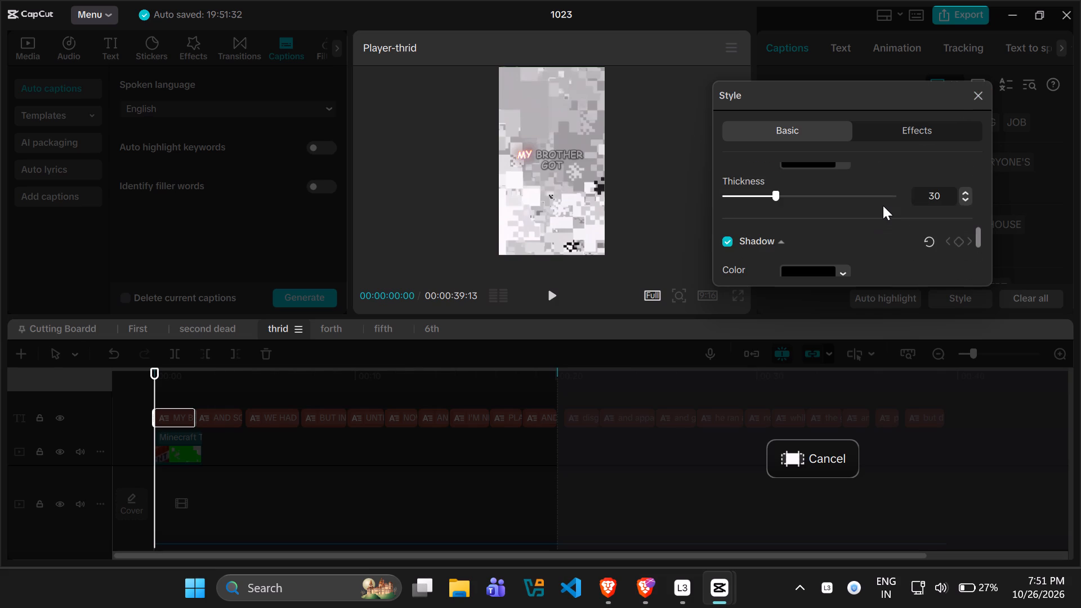
pyautogui.click(986, 96)
# Play the first caption from the start of the timeline to check the highlighted keyword.
pyautogui.click(550, 294)
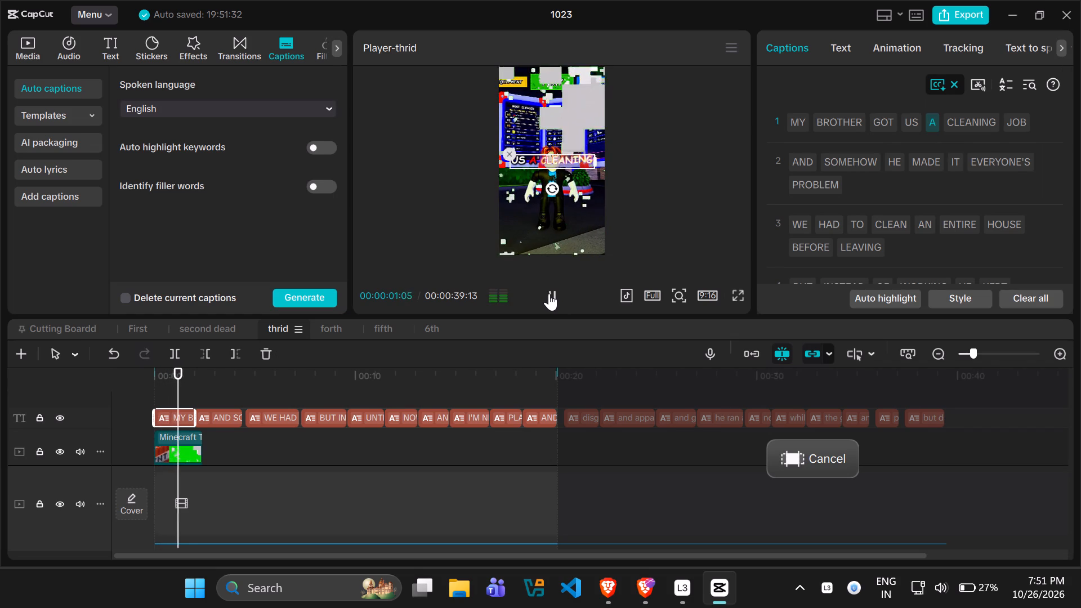
pyautogui.click(549, 293)
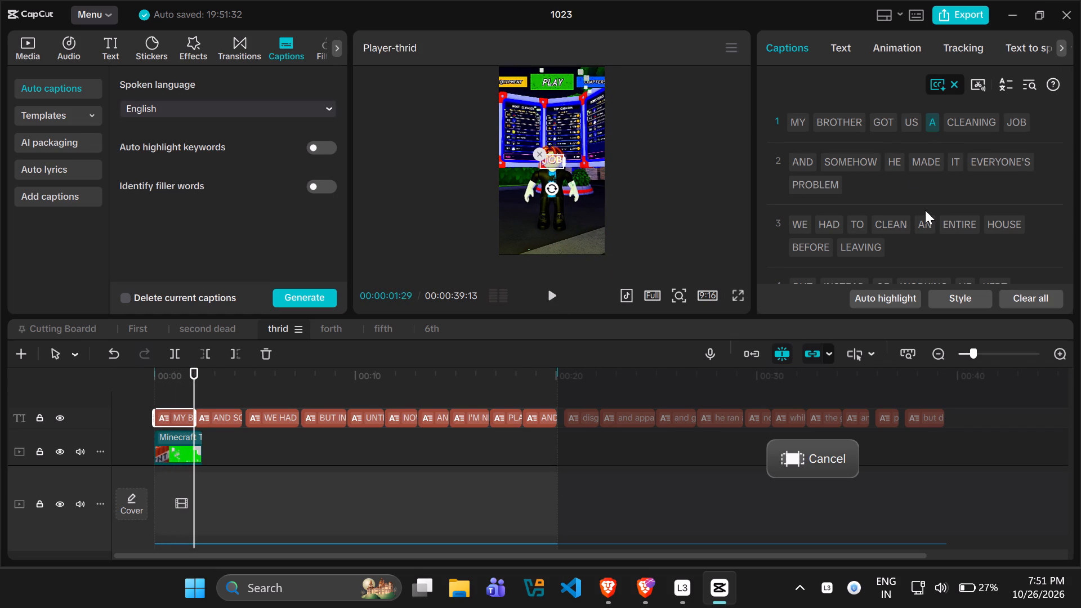
# Automatically highlight keywords across all the captions.
pyautogui.click(890, 297)
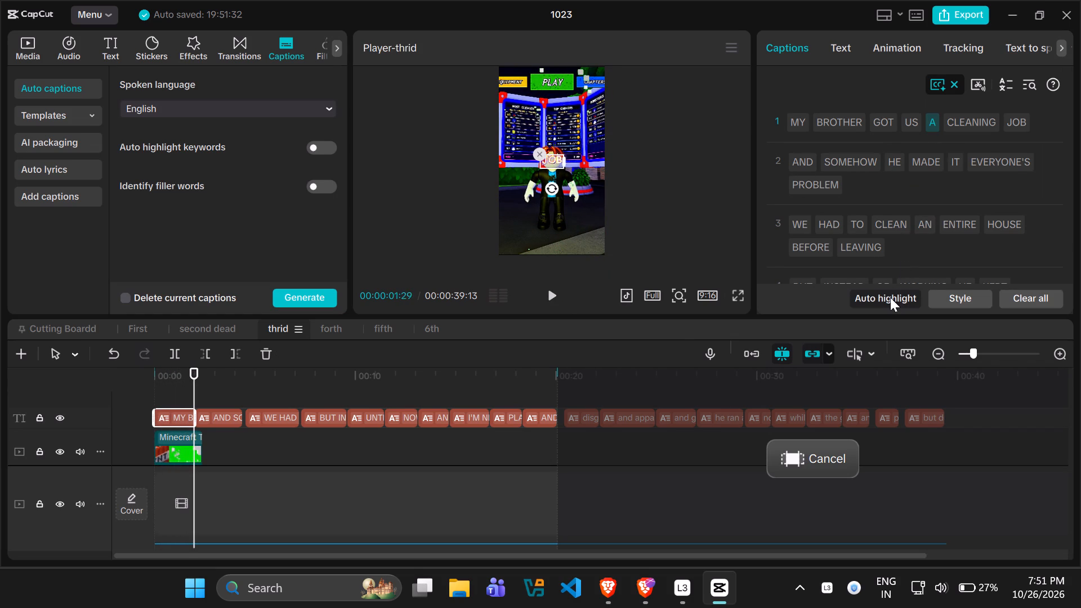
pyautogui.click(521, 348)
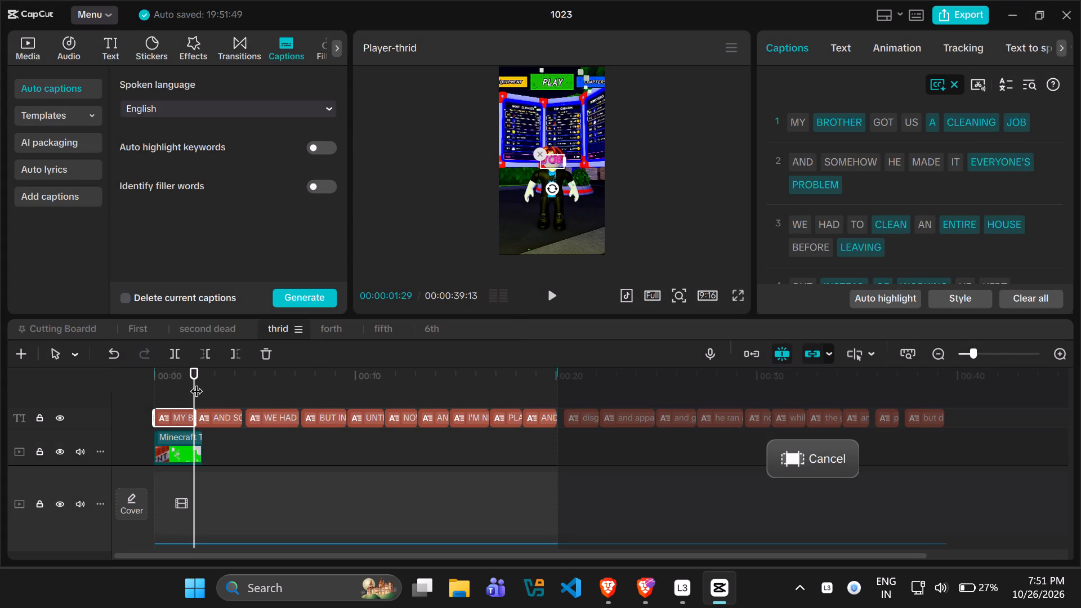
# Replay the first caption from the start of the timeline to check the automatic keyword highlights.
pyautogui.moveTo(196, 382); pyautogui.dragTo(117, 376)
pyautogui.click(551, 285)
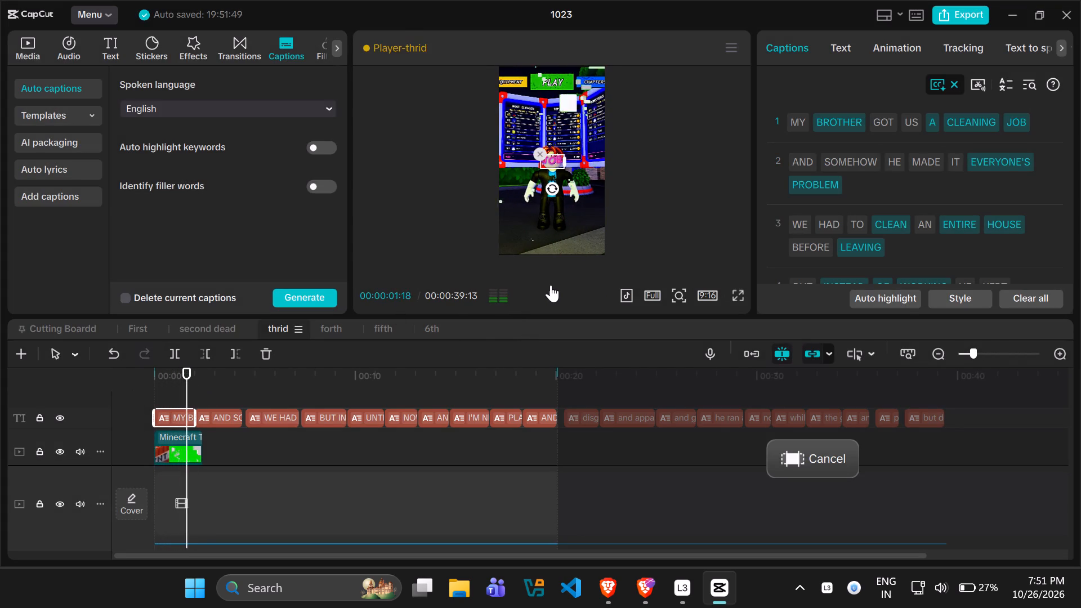
pyautogui.click(551, 285)
# Browse the caption animations available for the first caption to find a suitable effect.
pyautogui.click(902, 46)
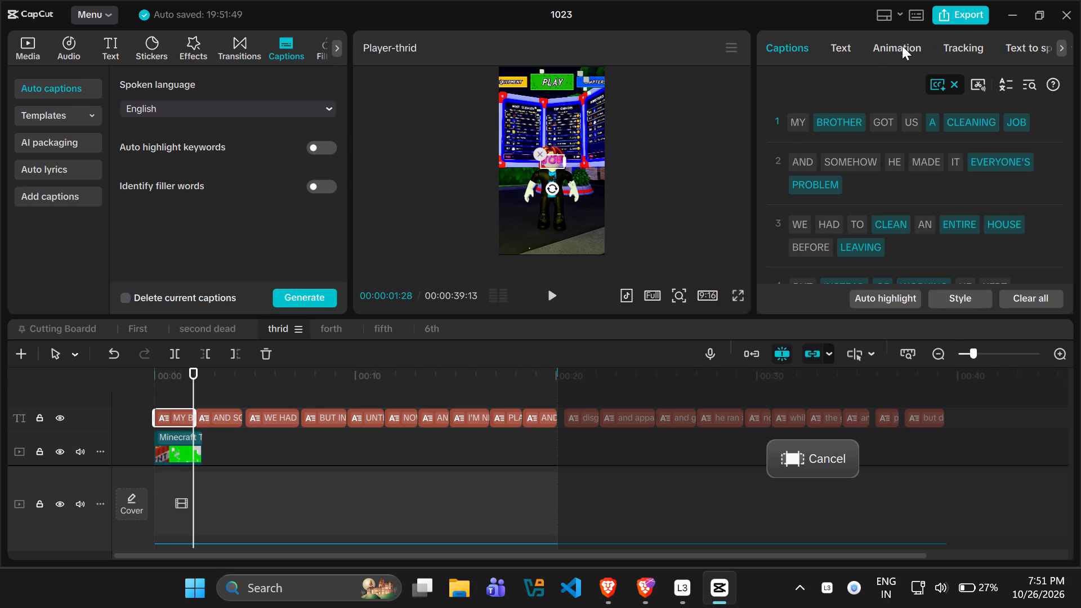
pyautogui.scroll(-1, 955, 200)
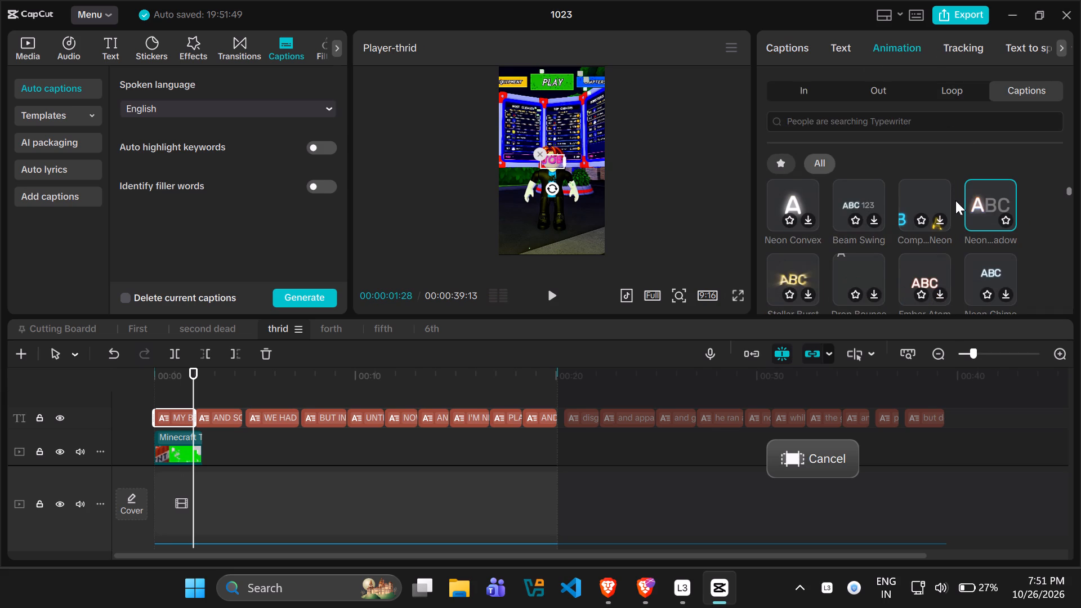
pyautogui.scroll(-1, 962, 244)
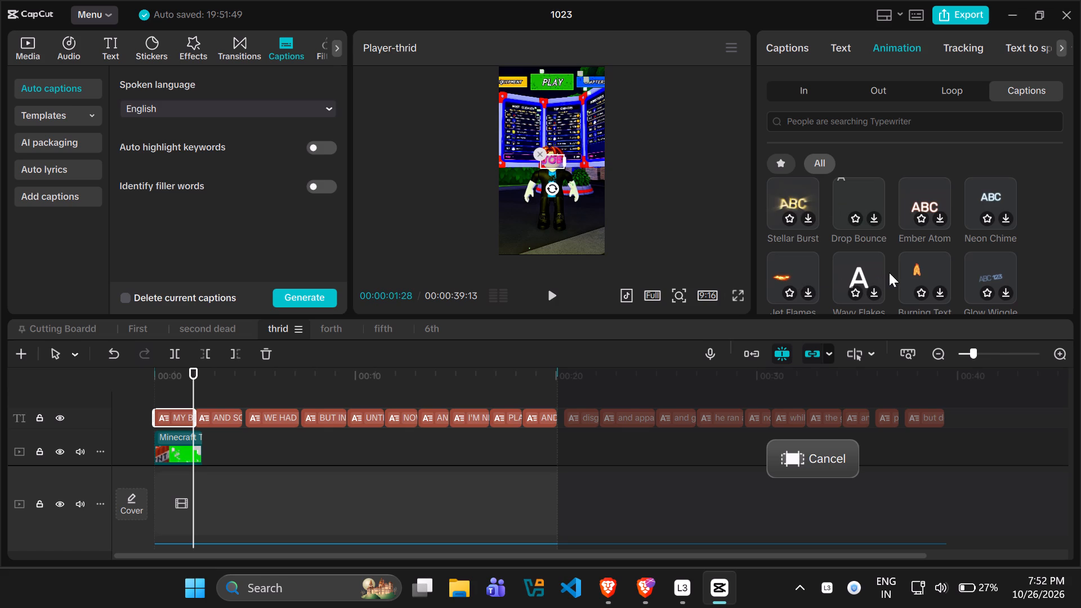
pyautogui.scroll(-1, 889, 272)
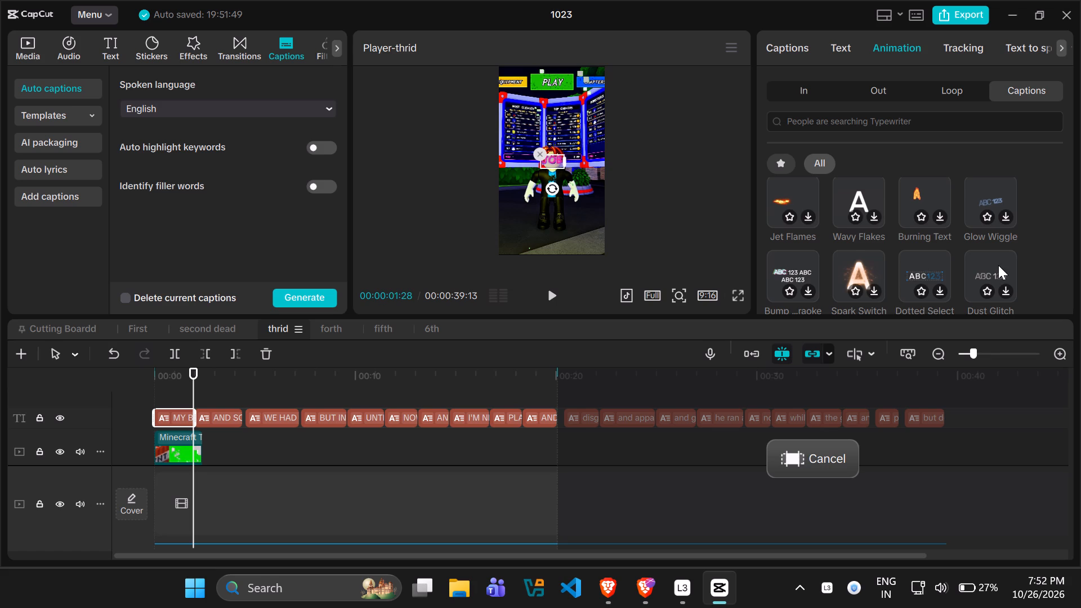
pyautogui.scroll(-1, 834, 253)
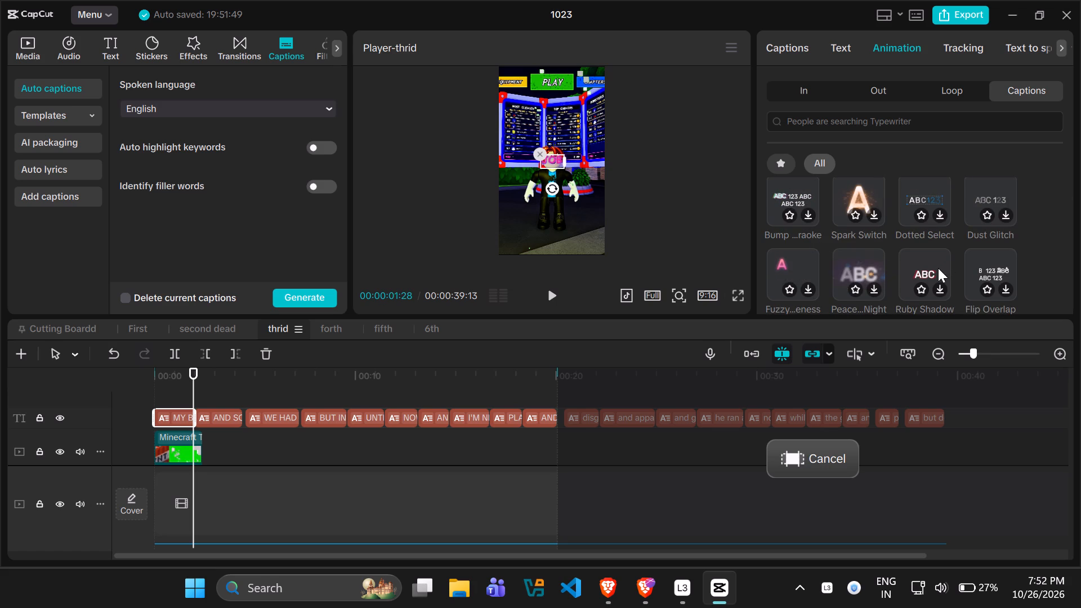
pyautogui.scroll(-1, 937, 268)
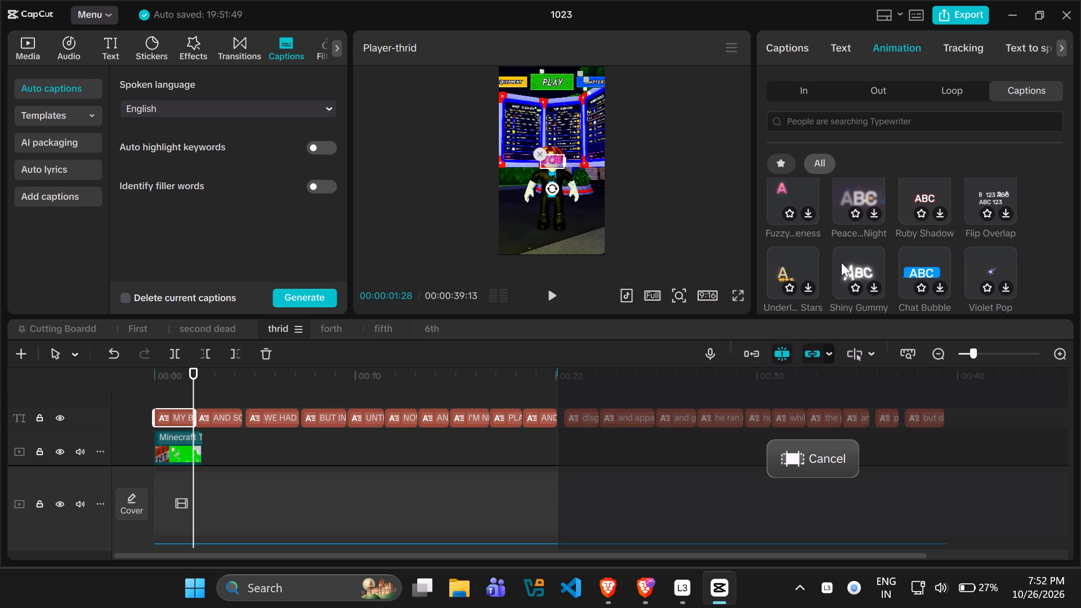
pyautogui.scroll(-1, 848, 263)
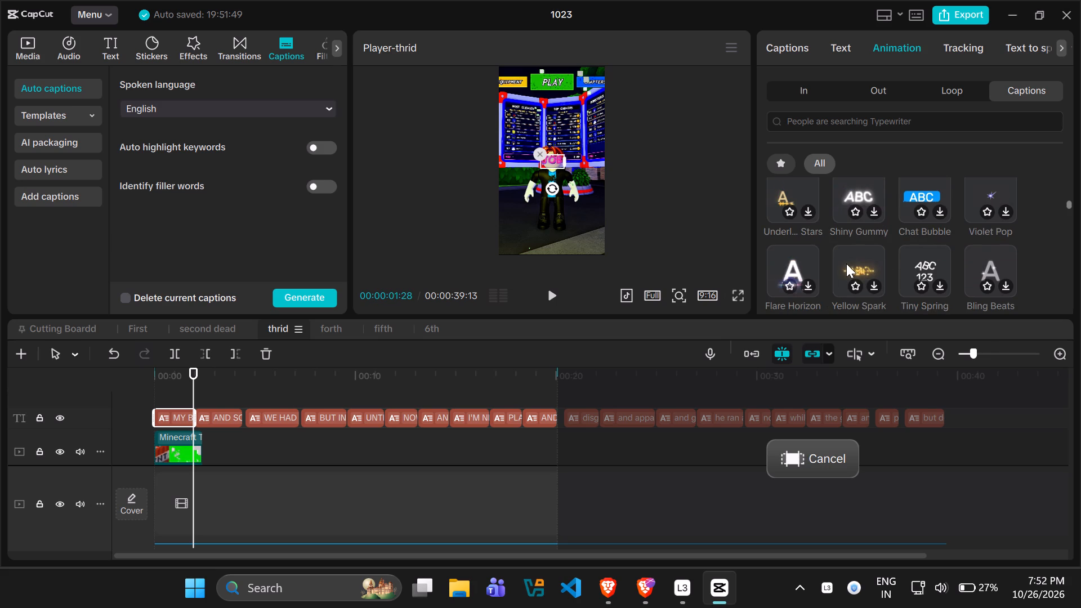
pyautogui.scroll(-1, 843, 261)
pyautogui.scroll(16, 842, 260)
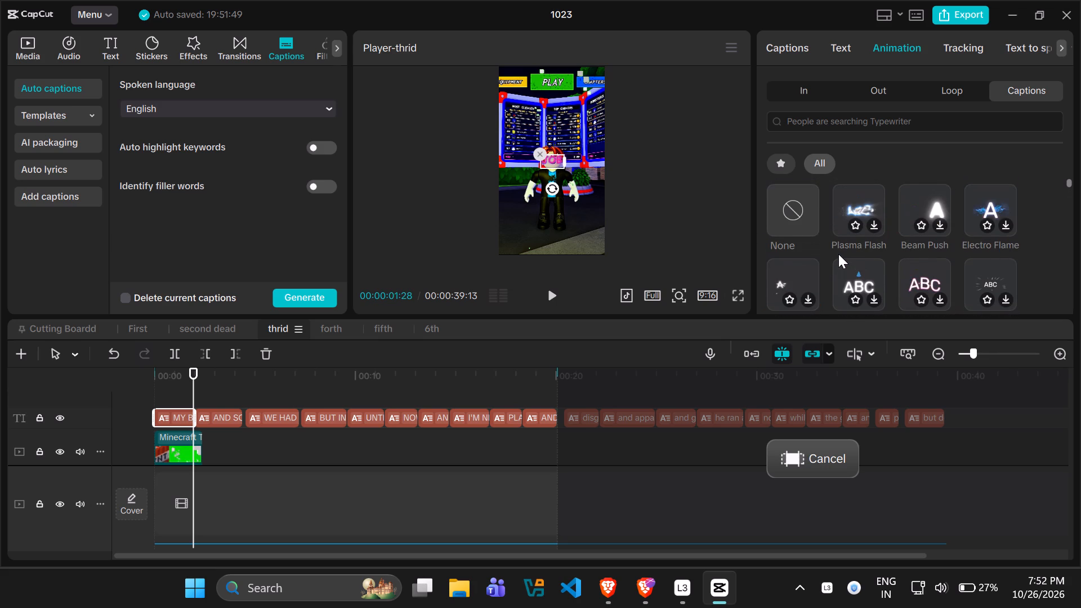
pyautogui.click(820, 167)
pyautogui.scroll(-1, 984, 279)
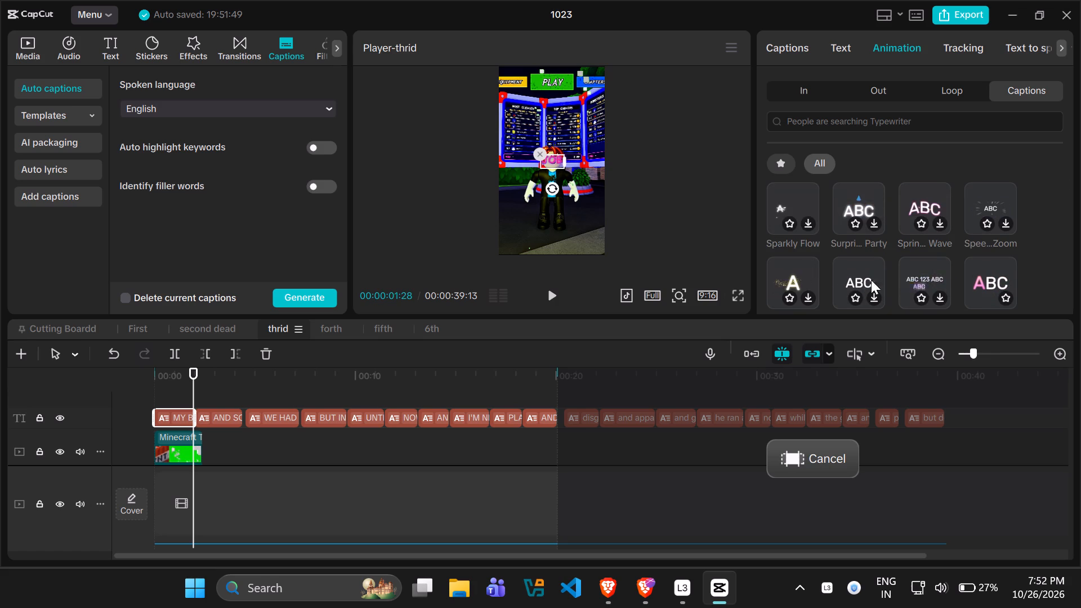
pyautogui.scroll(-1, 834, 273)
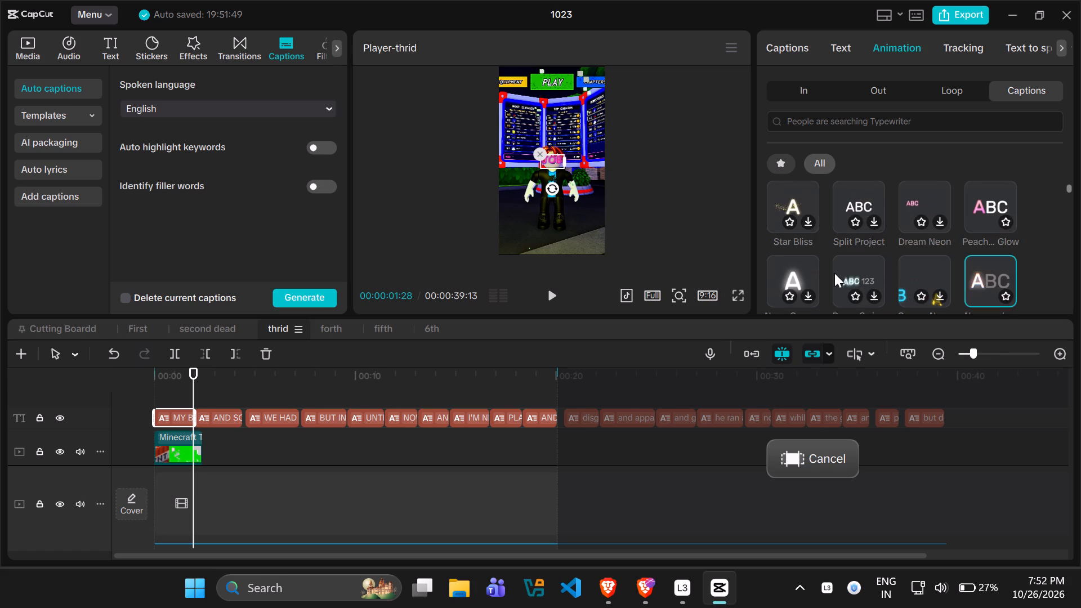
pyautogui.scroll(-1, 913, 273)
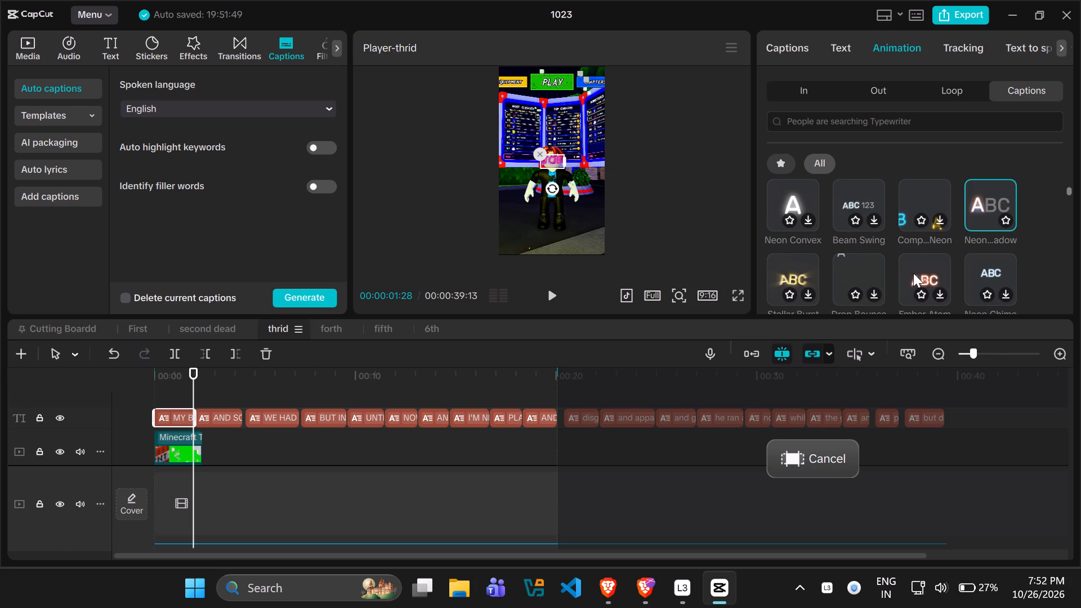
pyautogui.scroll(-1, 978, 269)
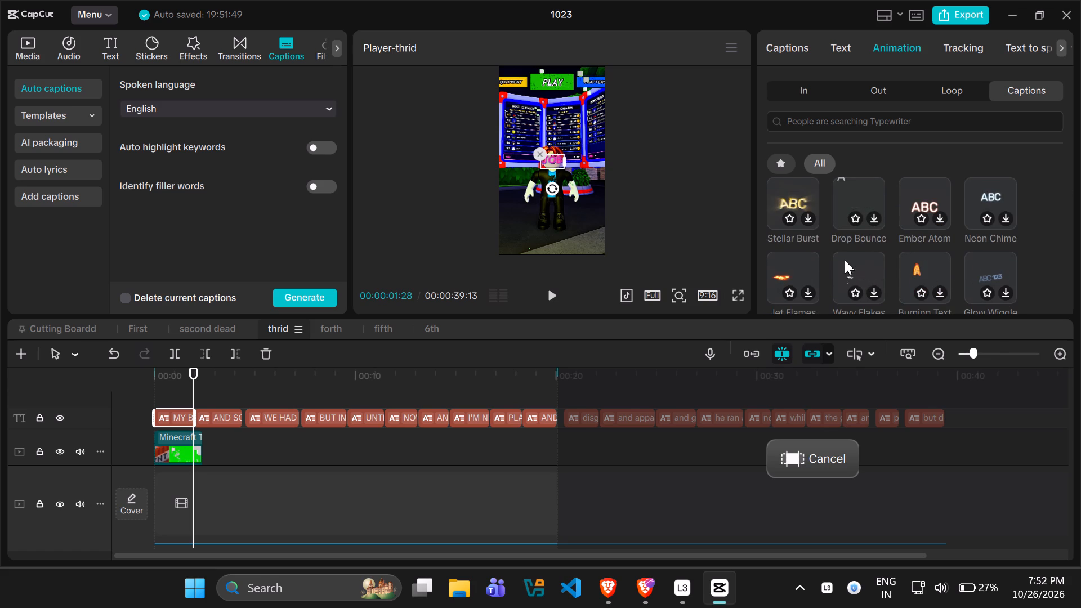
pyautogui.scroll(-1, 844, 260)
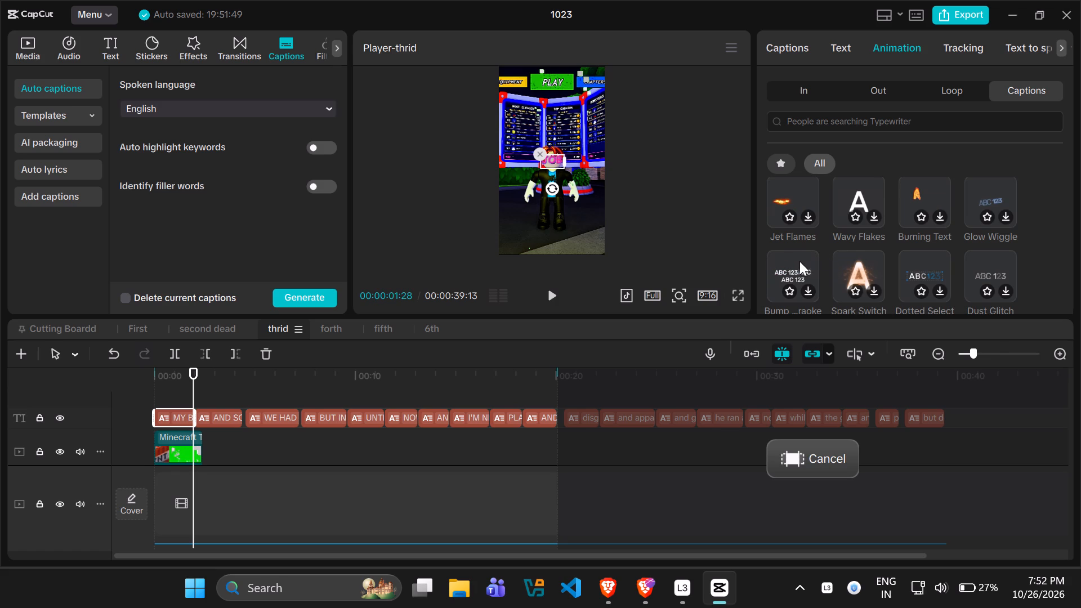
pyautogui.scroll(-1, 924, 262)
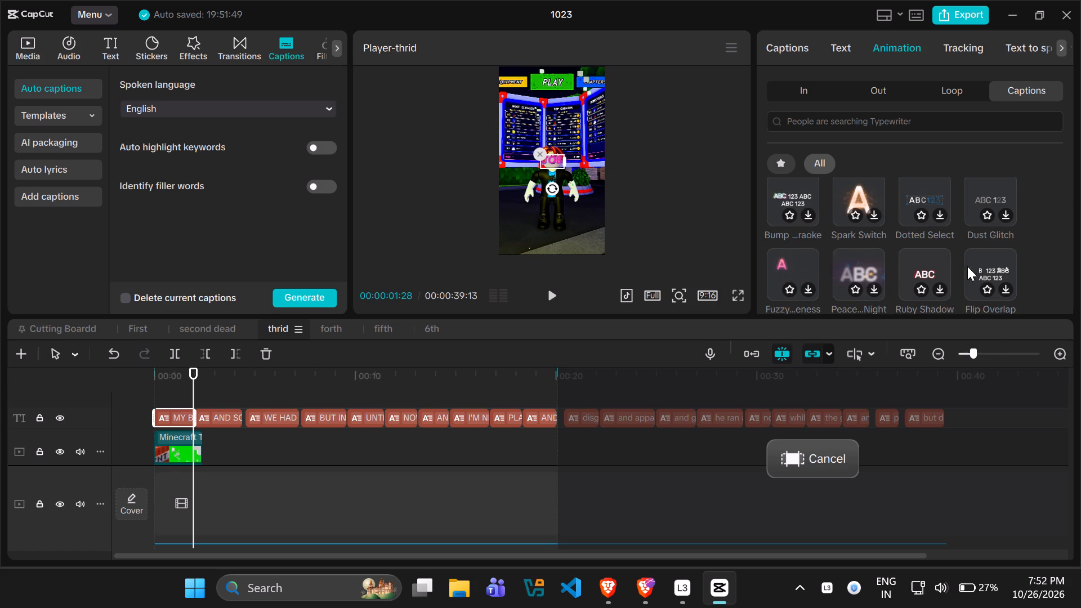
pyautogui.scroll(-1, 986, 272)
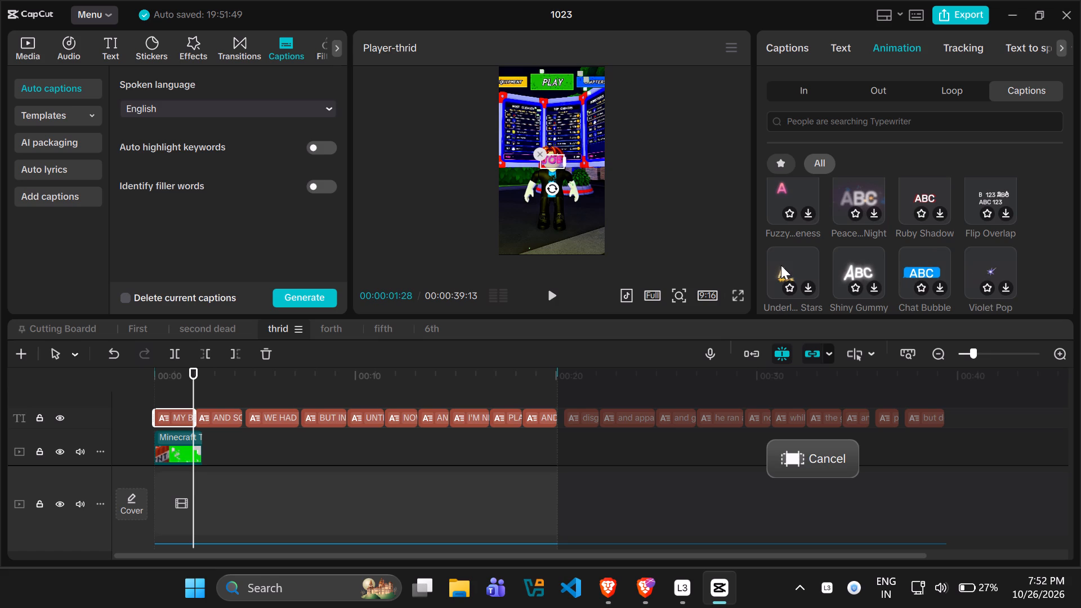
pyautogui.scroll(-1, 781, 265)
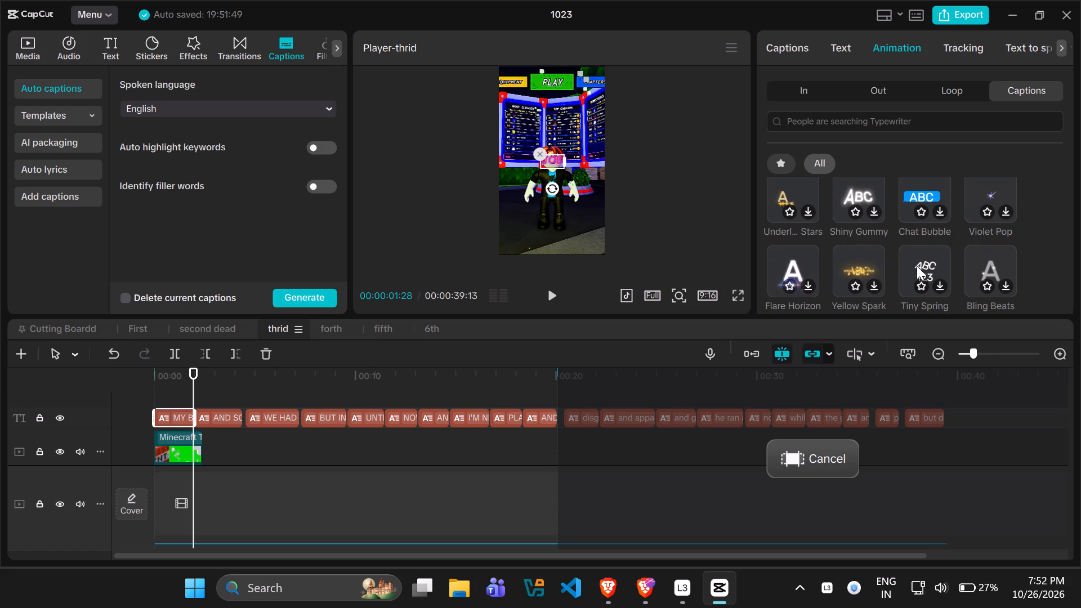
pyautogui.scroll(-1, 930, 266)
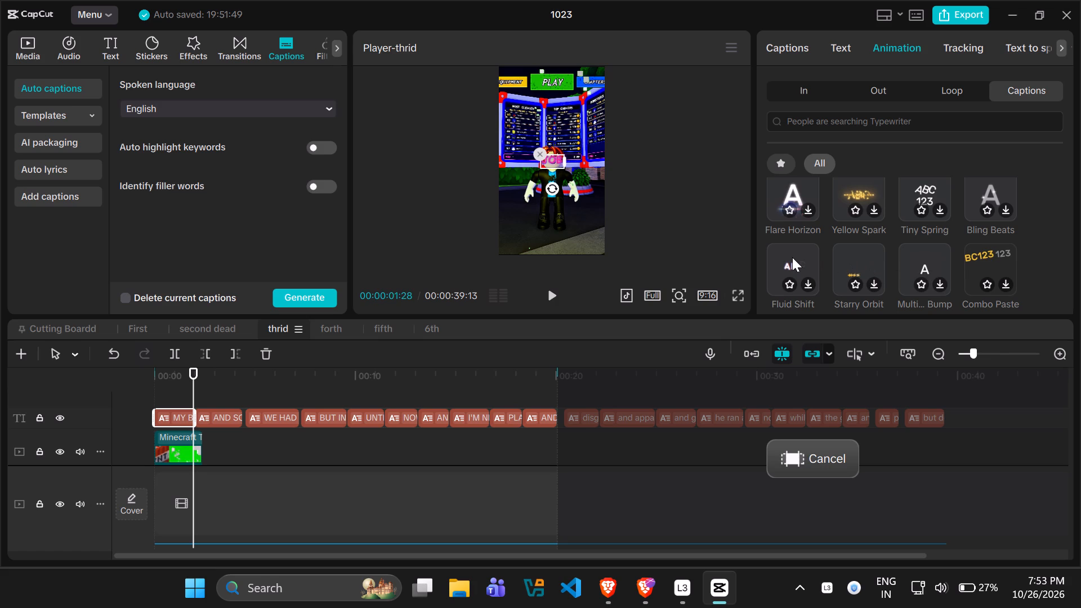
pyautogui.scroll(-1, 792, 257)
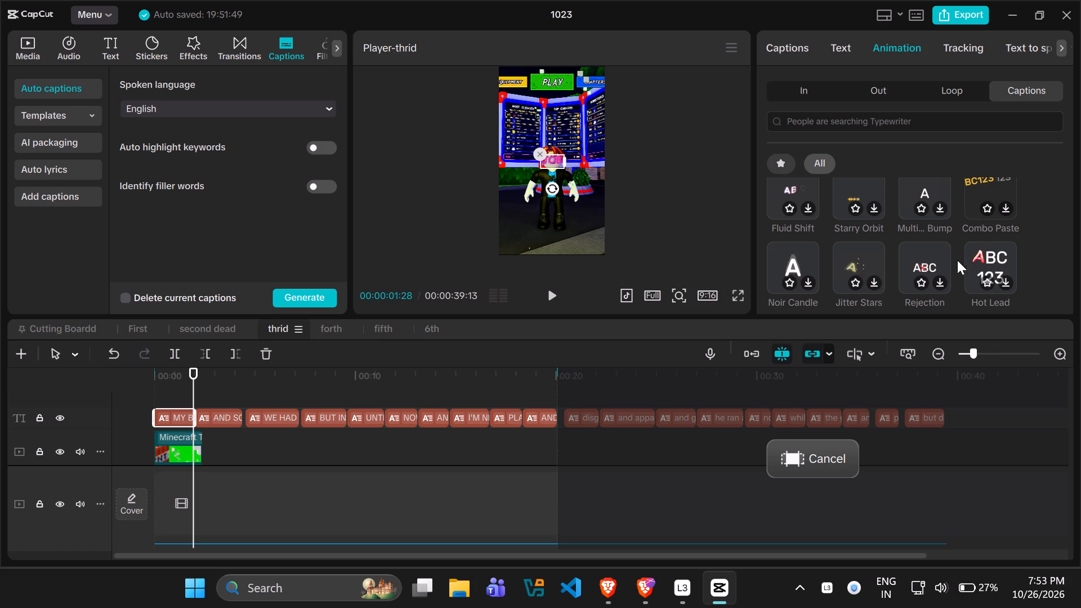
pyautogui.scroll(-3, 982, 258)
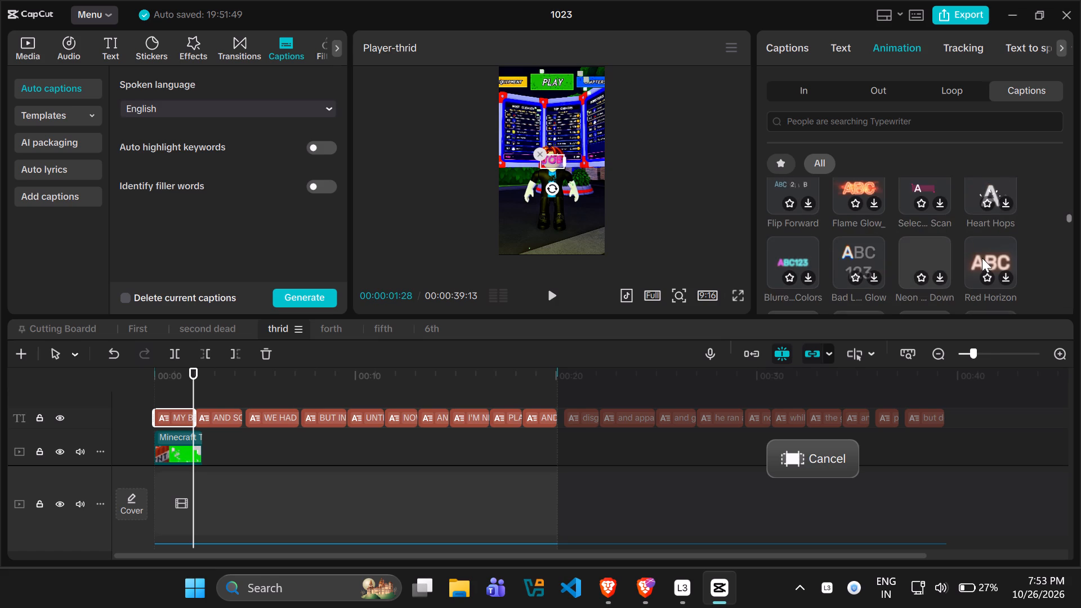
# Search the caption animations for stretch and apply the Rendering animation to the first caption.
pyautogui.click(837, 123)
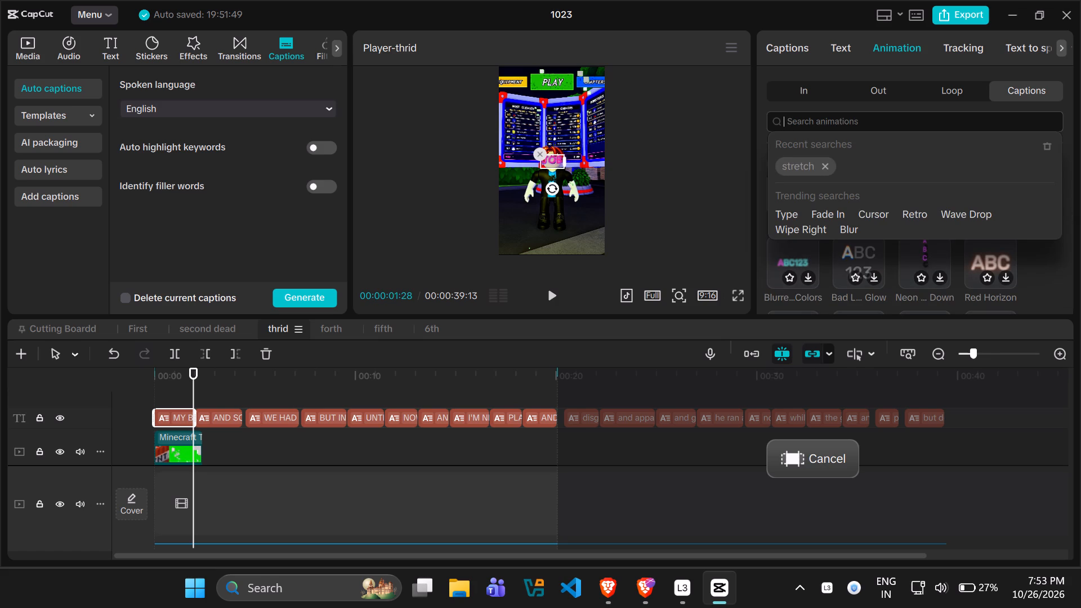
pyautogui.click(788, 167)
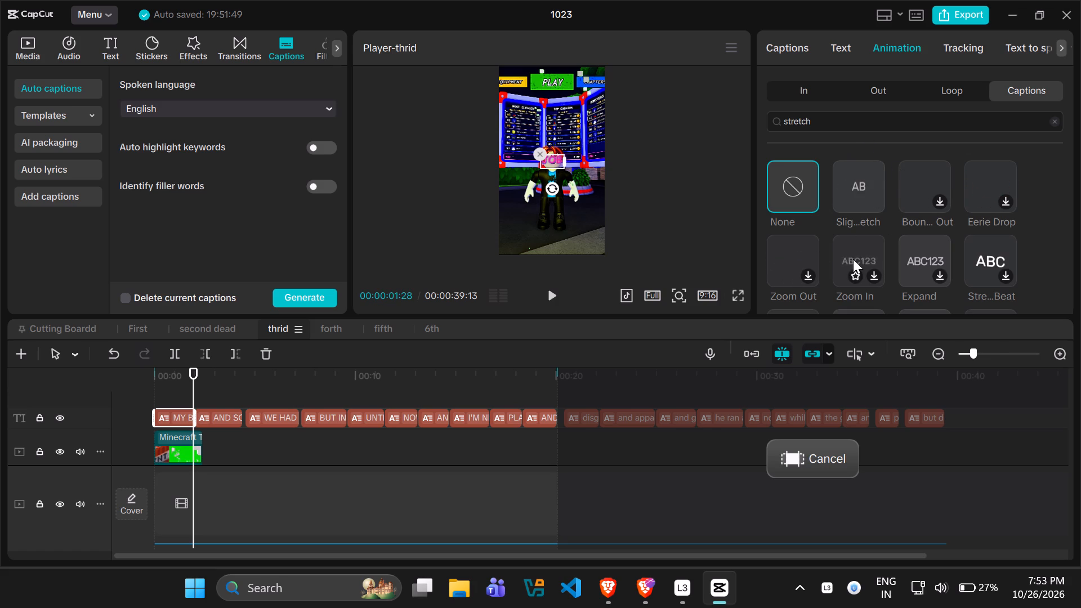
pyautogui.scroll(-1, 979, 254)
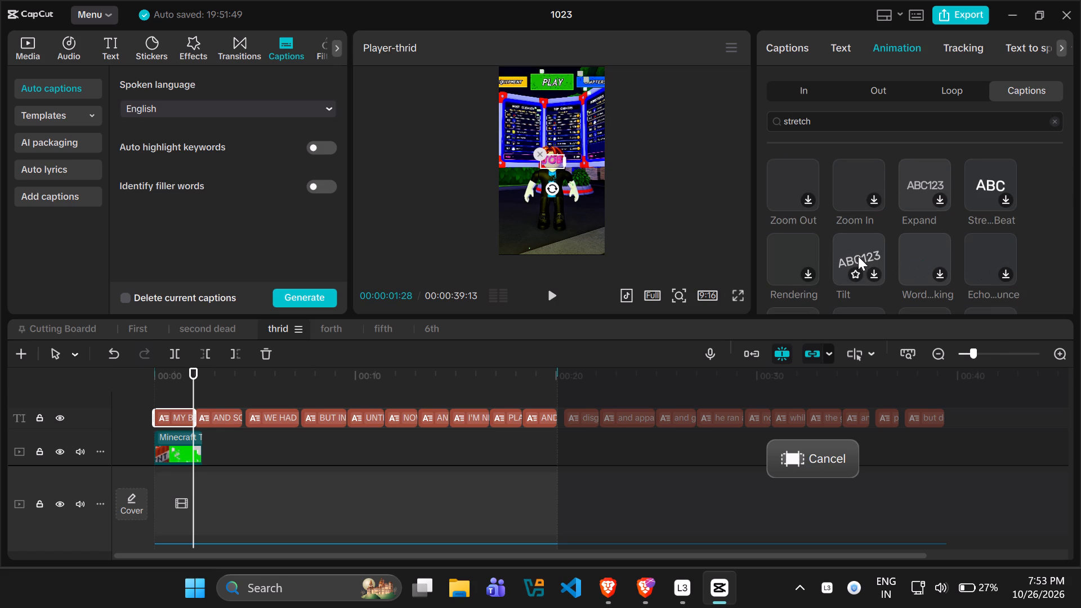
pyautogui.click(785, 256)
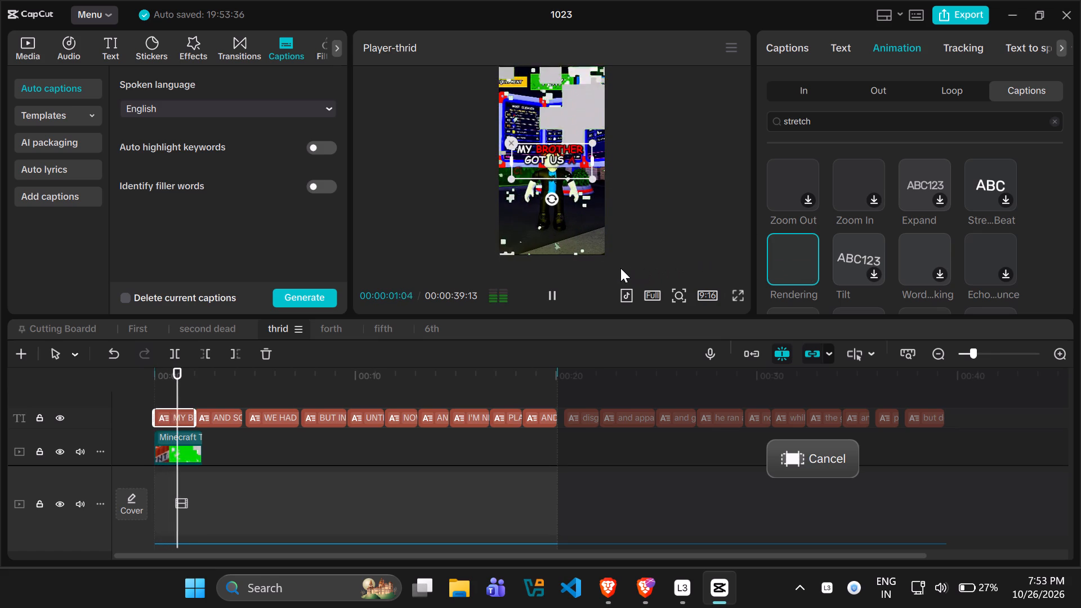
# Play the second caption from about 2 s to check how it animates.
pyautogui.click(555, 290)
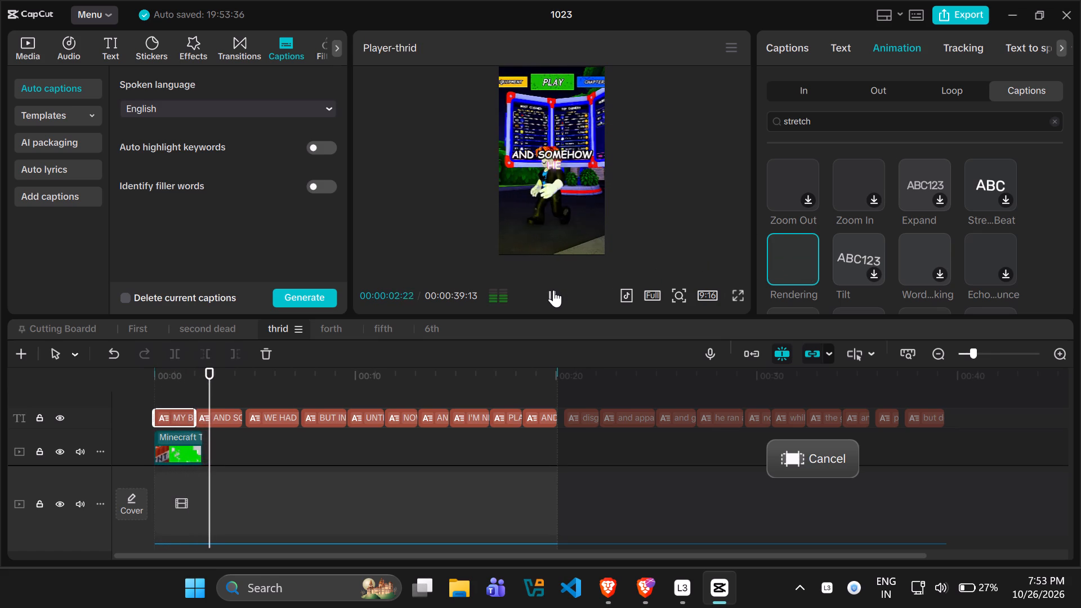
pyautogui.click(553, 290)
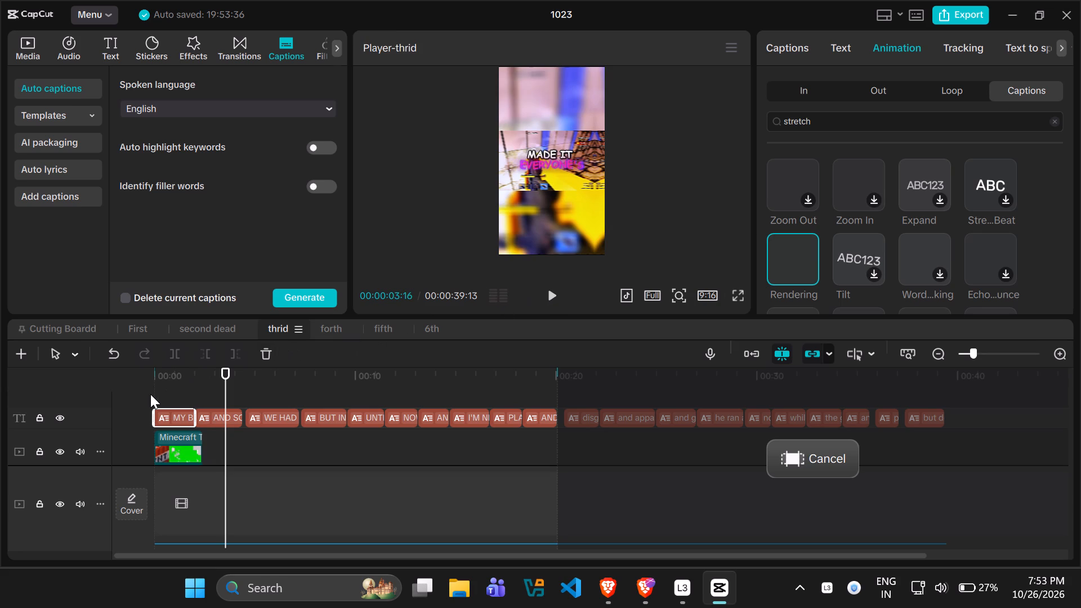
# Select all the caption clips up to about 20 s and apply the Rendering caption animation to them.
pyautogui.moveTo(151, 394); pyautogui.dragTo(568, 403)
pyautogui.click(541, 401)
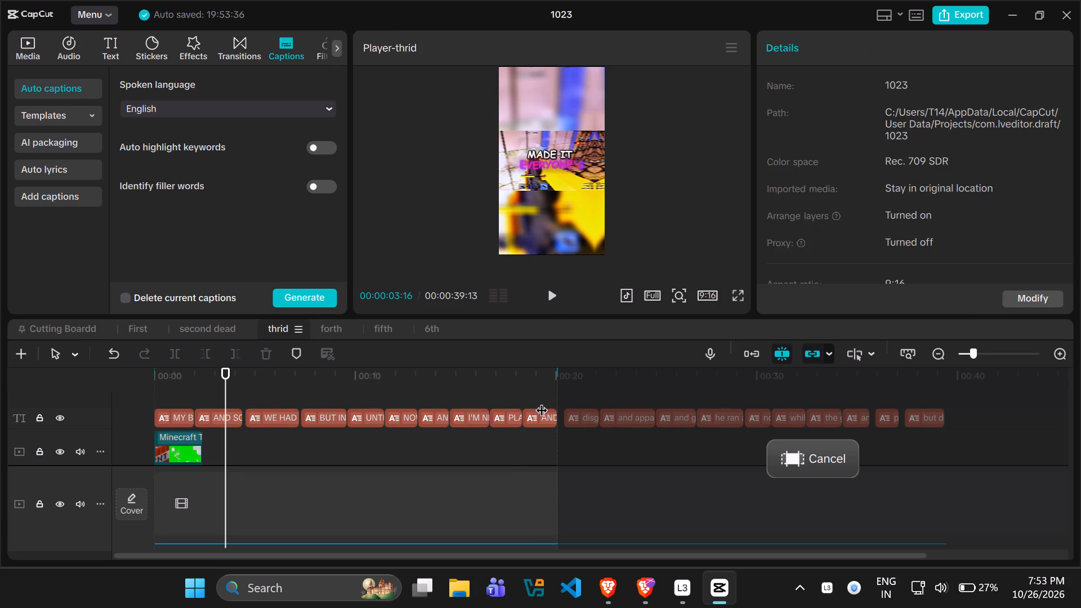
pyautogui.moveTo(553, 395); pyautogui.dragTo(167, 417)
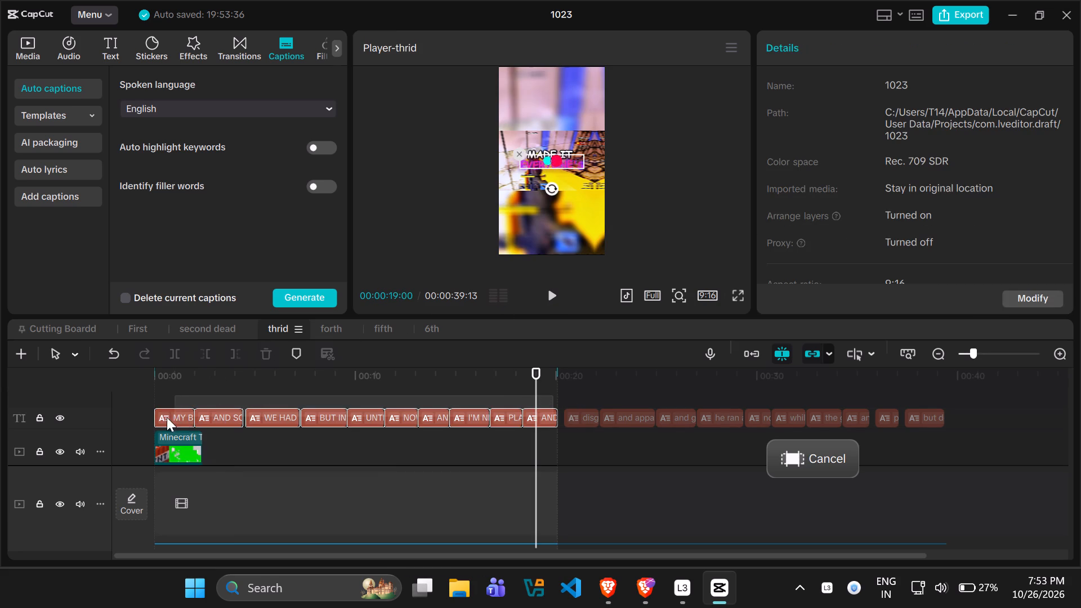
pyautogui.moveTo(167, 417); pyautogui.dragTo(163, 419)
pyautogui.click(903, 51)
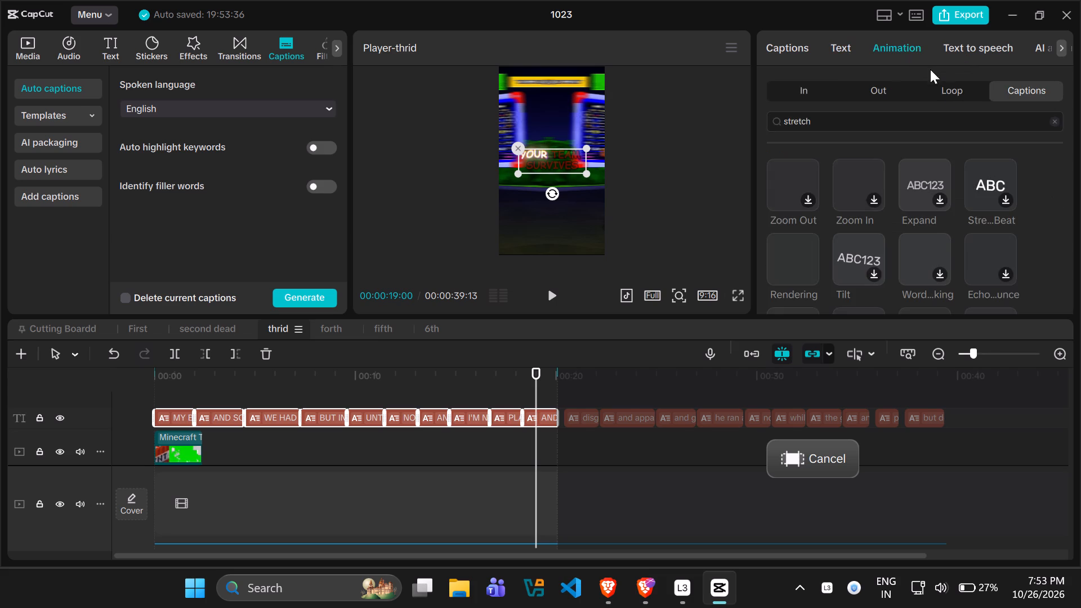
pyautogui.click(885, 127)
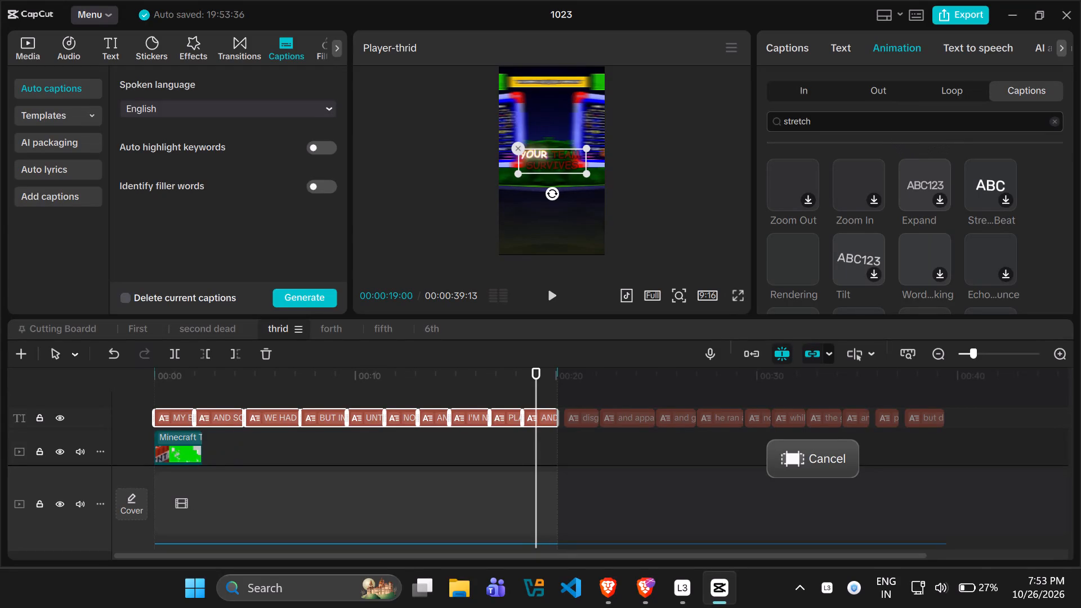
pyautogui.press('Return')
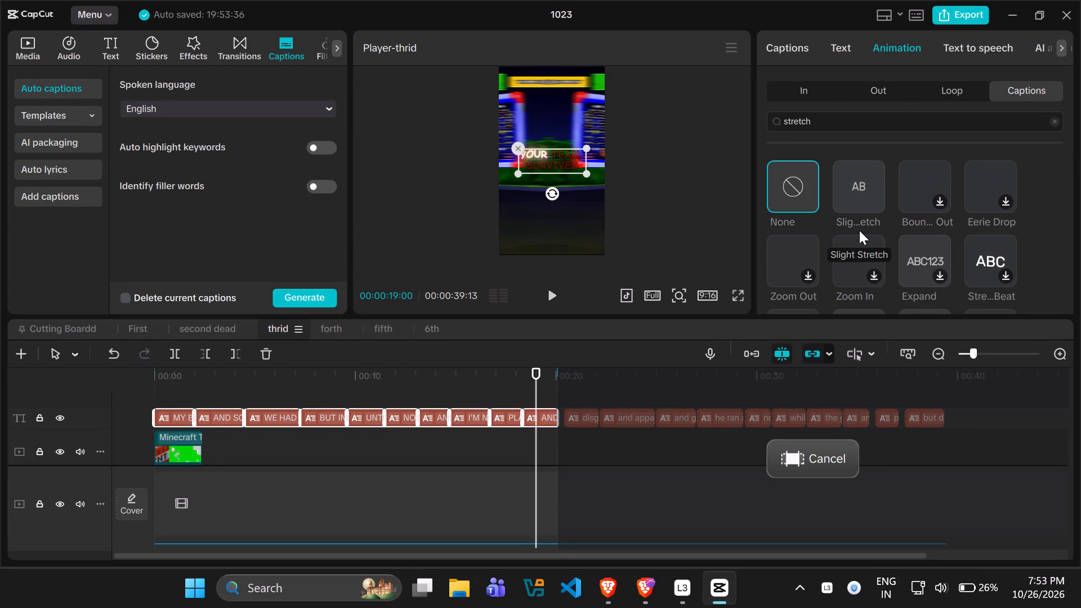
pyautogui.scroll(-1, 1029, 195)
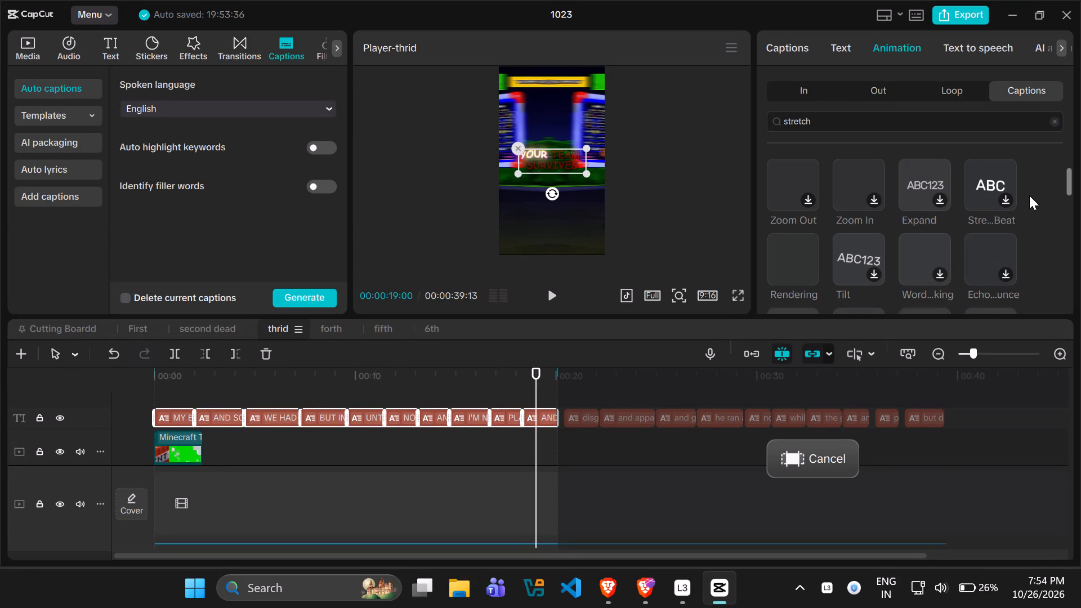
pyautogui.click(802, 251)
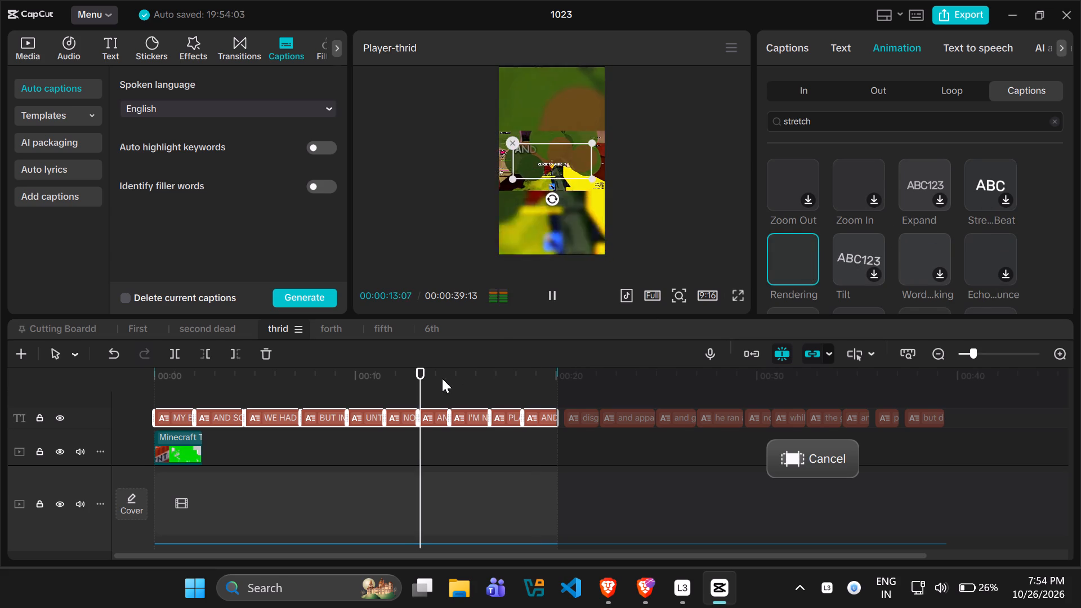
# Preview the animated caption at about 14 s on the timeline.
pyautogui.moveTo(450, 369); pyautogui.dragTo(449, 371)
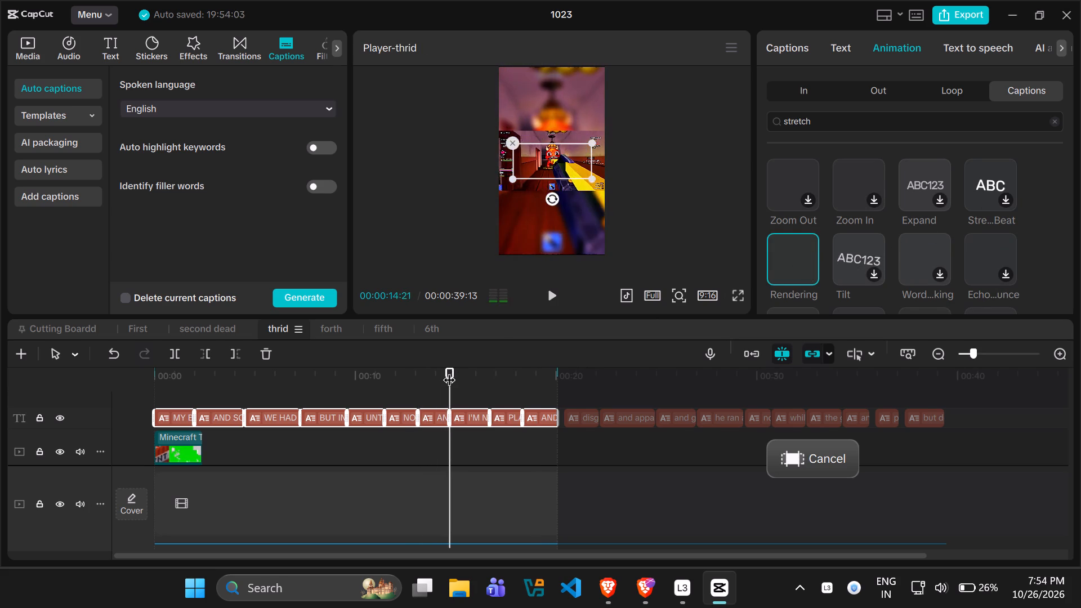
pyautogui.moveTo(449, 371); pyautogui.dragTo(443, 372)
pyautogui.scroll(4, 913, 221)
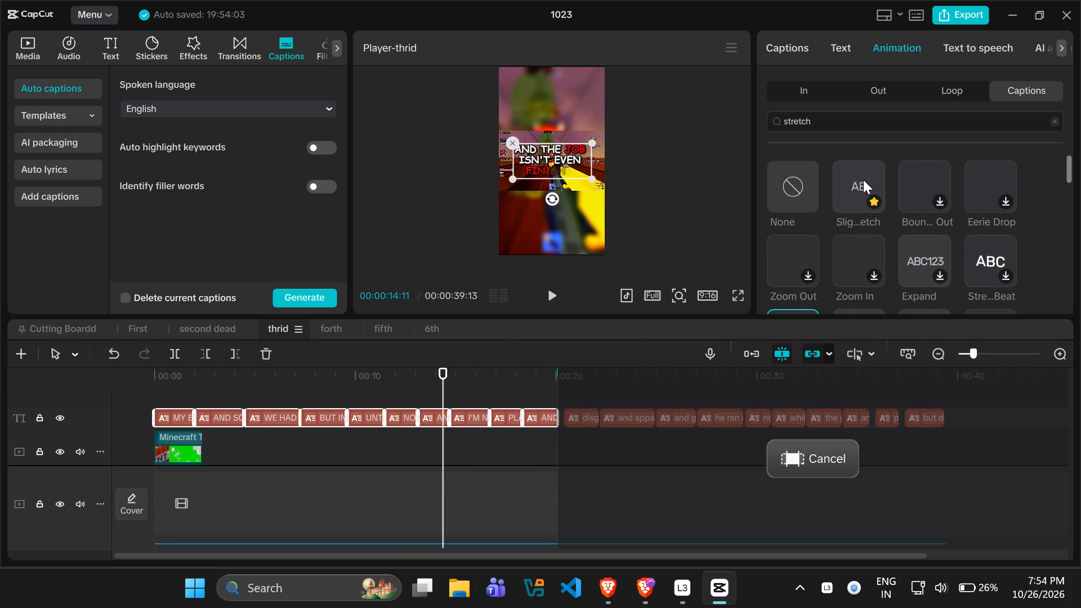
# Apply the starred Slig...etch caption animation to all the selected caption clips.
pyautogui.click(863, 180)
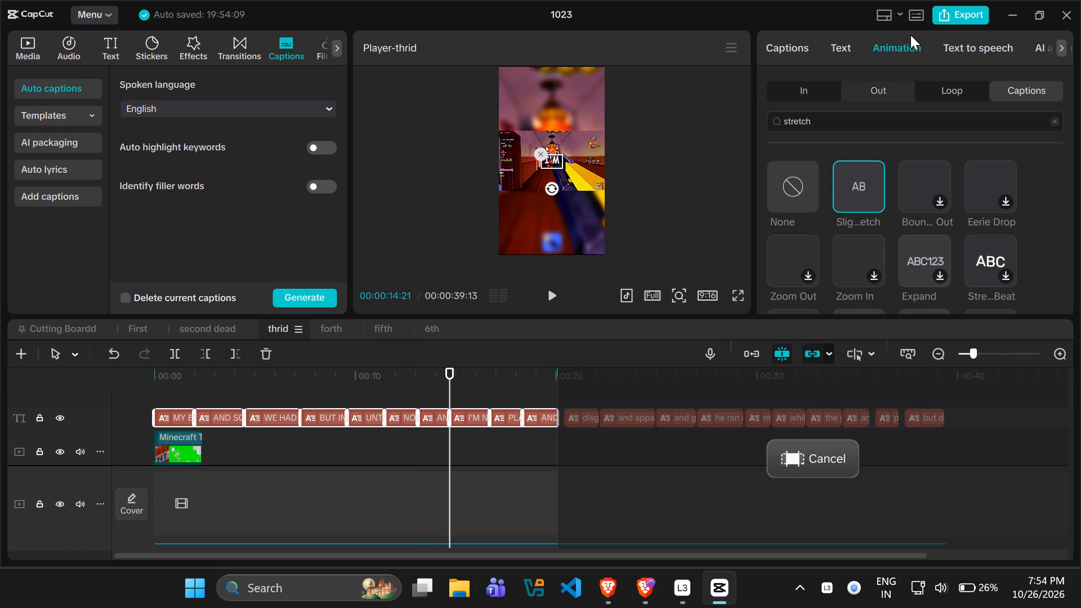
# Close project 1023 and quit CapCut from its home window.
pyautogui.click(1070, 8)
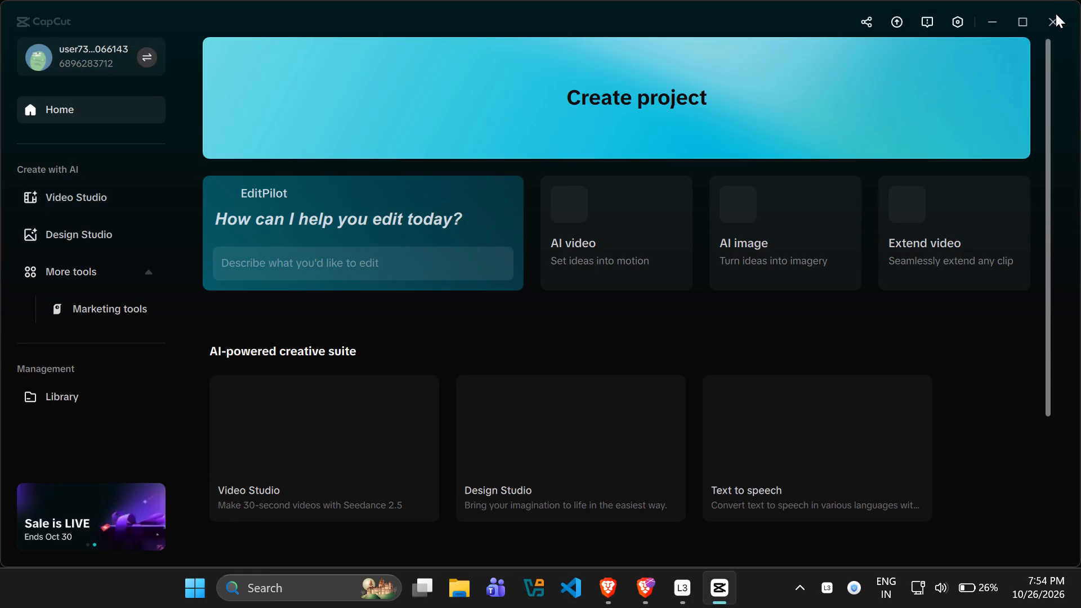
pyautogui.click(1051, 23)
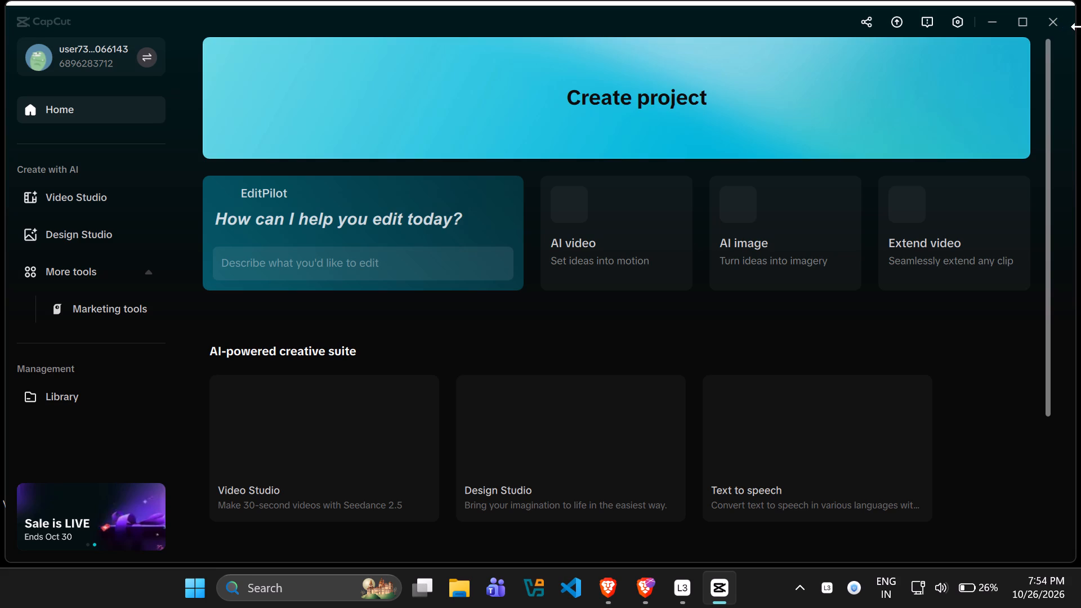
# In UrbanVPN, disconnect from the United States, search for russ and connect to Russia.
pyautogui.click(850, 595)
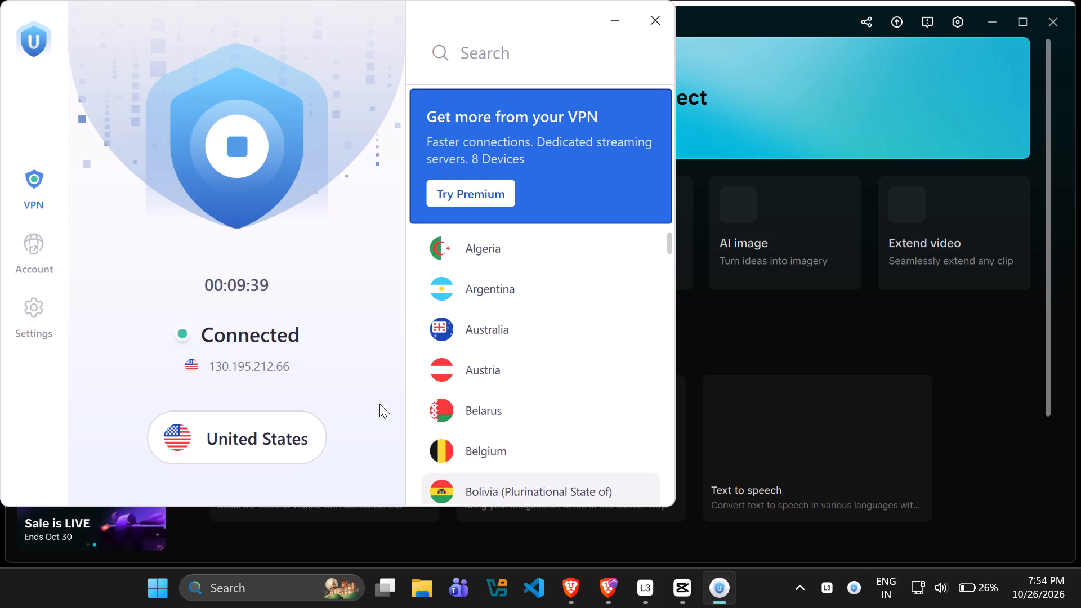
pyautogui.click(247, 163)
pyautogui.click(475, 61)
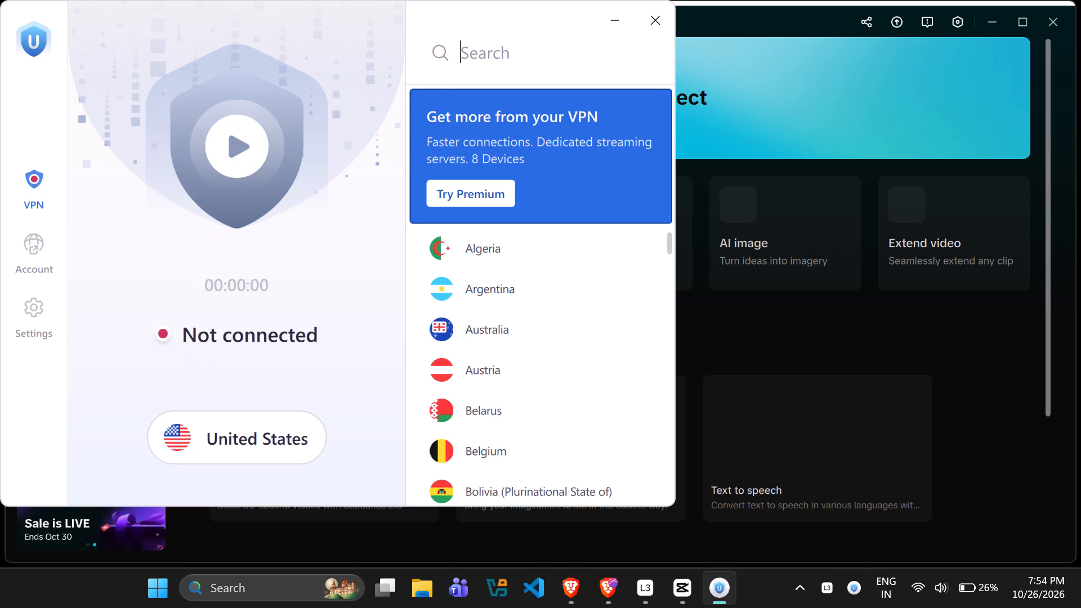
pyautogui.write('russ')
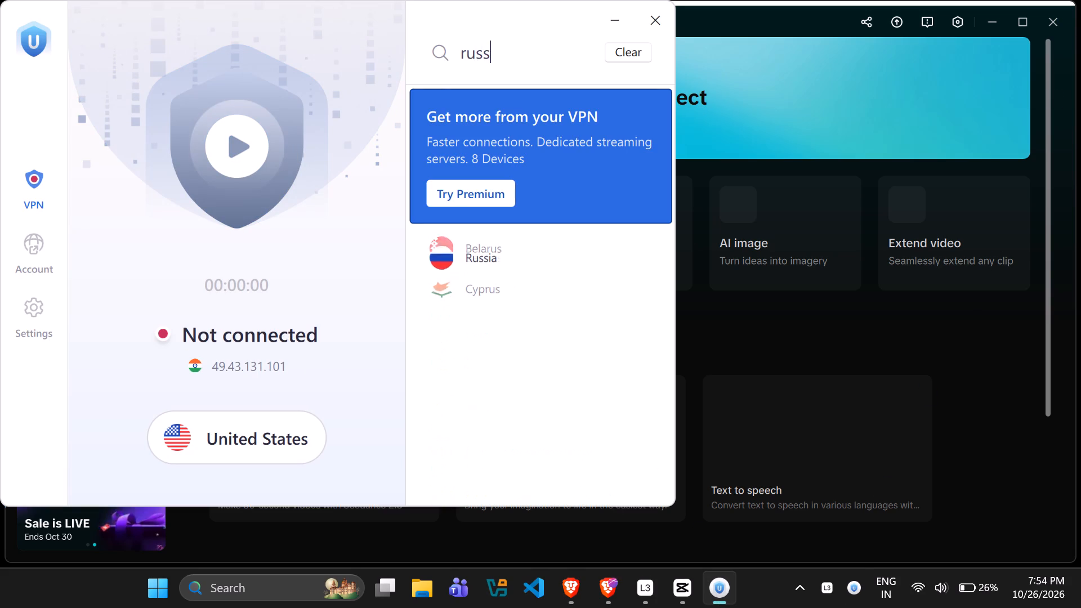
pyautogui.click(494, 240)
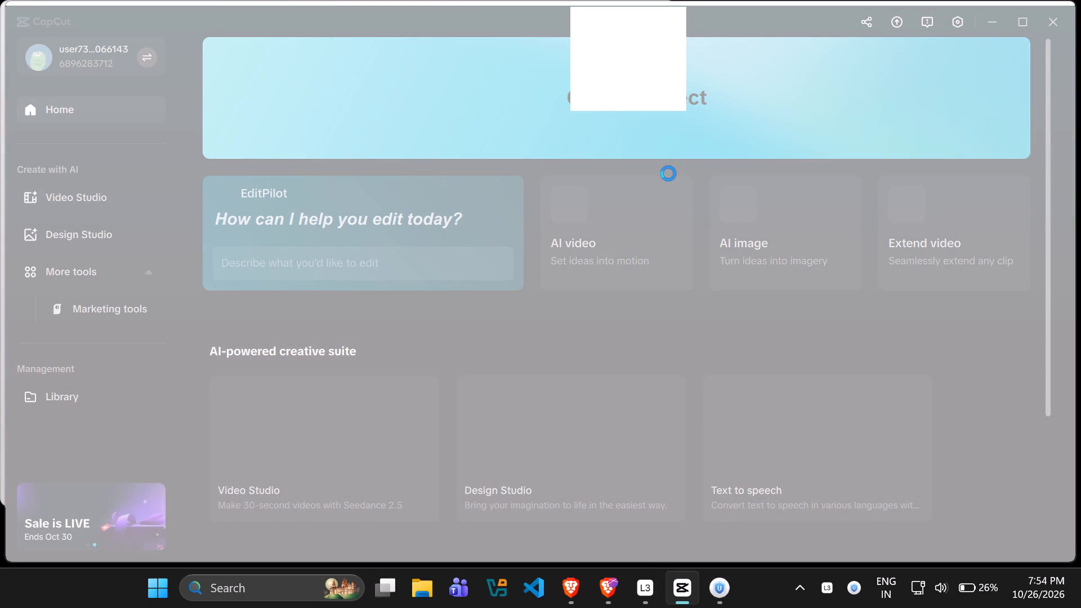
# Force-close the unresponsive CapCut without the online problem check and dismiss the UrbanVPN window.
pyautogui.click(559, 305)
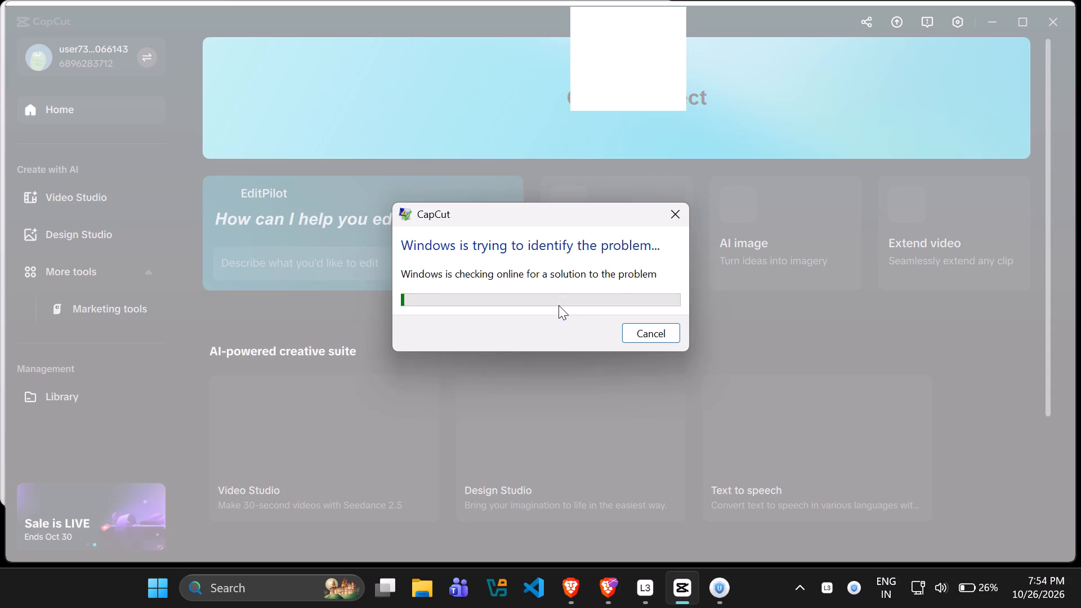
pyautogui.click(623, 330)
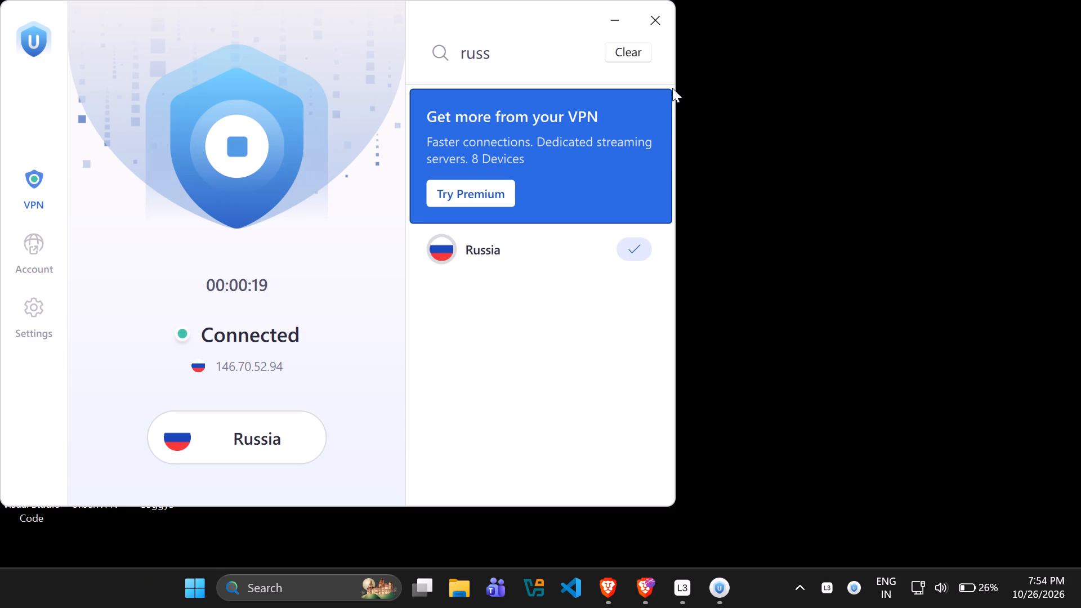
pyautogui.click(655, 26)
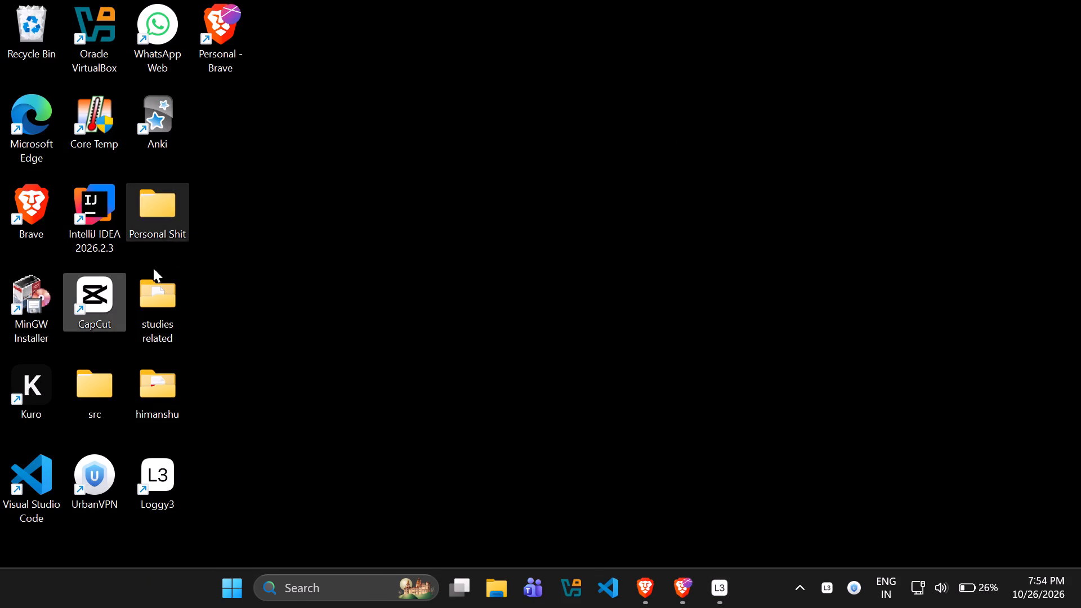
# Relaunch CapCut and reopen project 1023, dismissing the Pro trial offer.
pyautogui.doubleClick(83, 300)
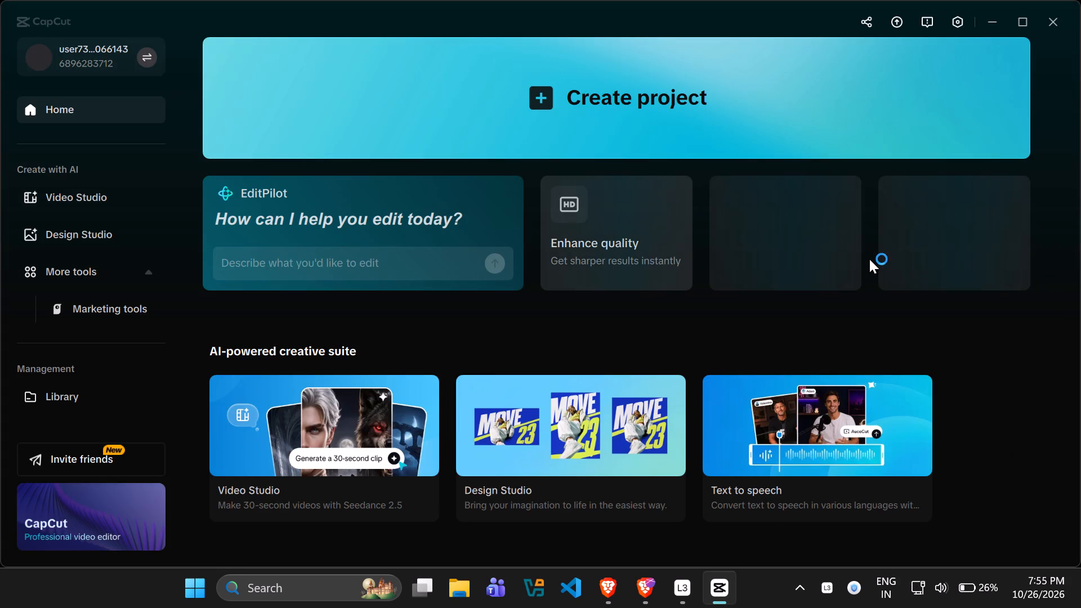
pyautogui.scroll(-2, 721, 355)
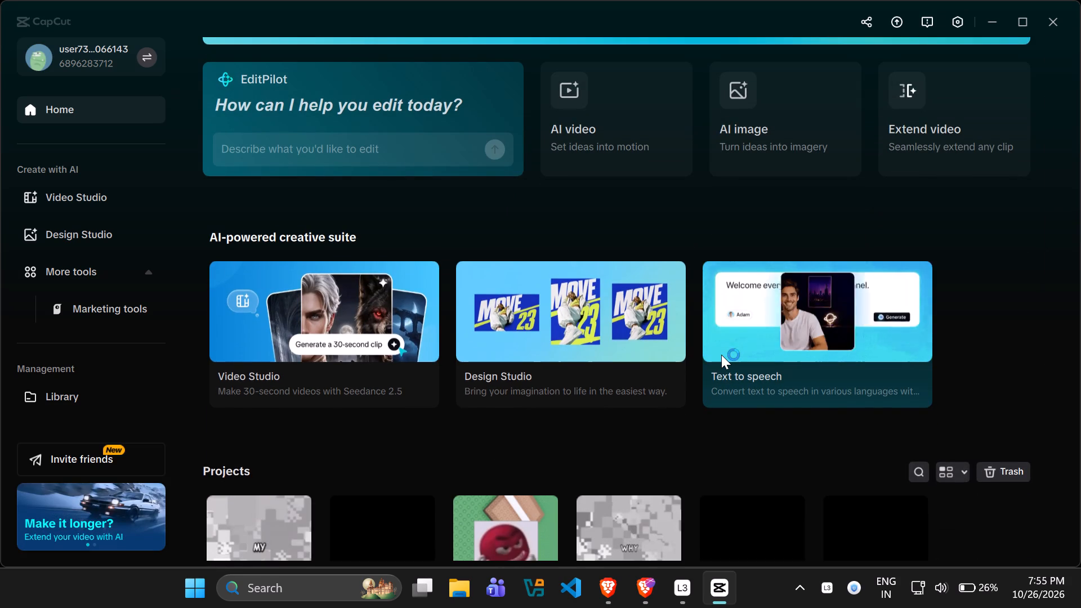
pyautogui.scroll(-3, 394, 429)
pyautogui.click(251, 401)
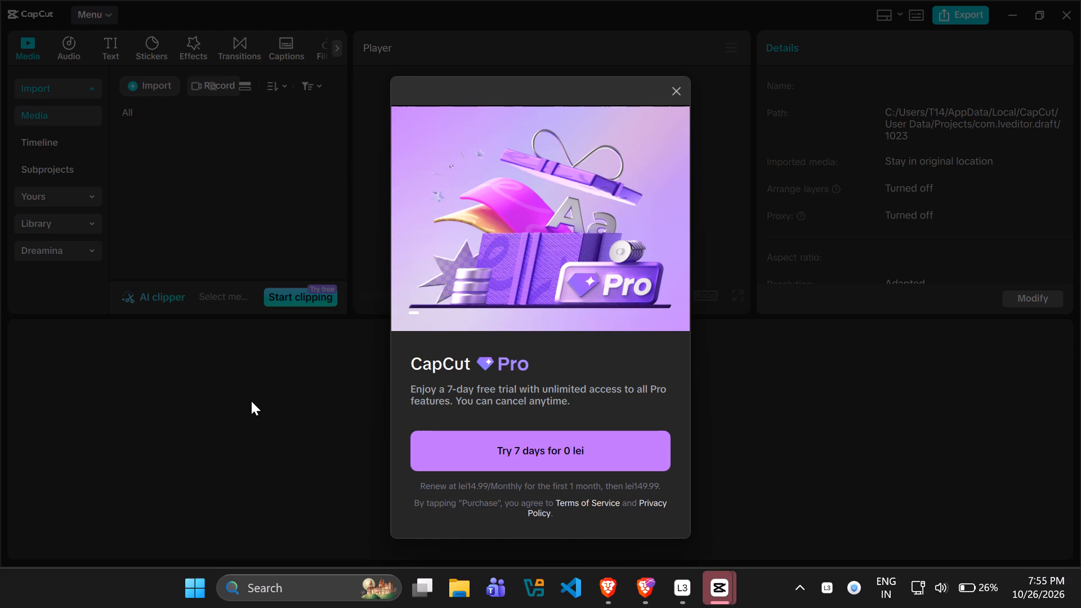
pyautogui.click(671, 94)
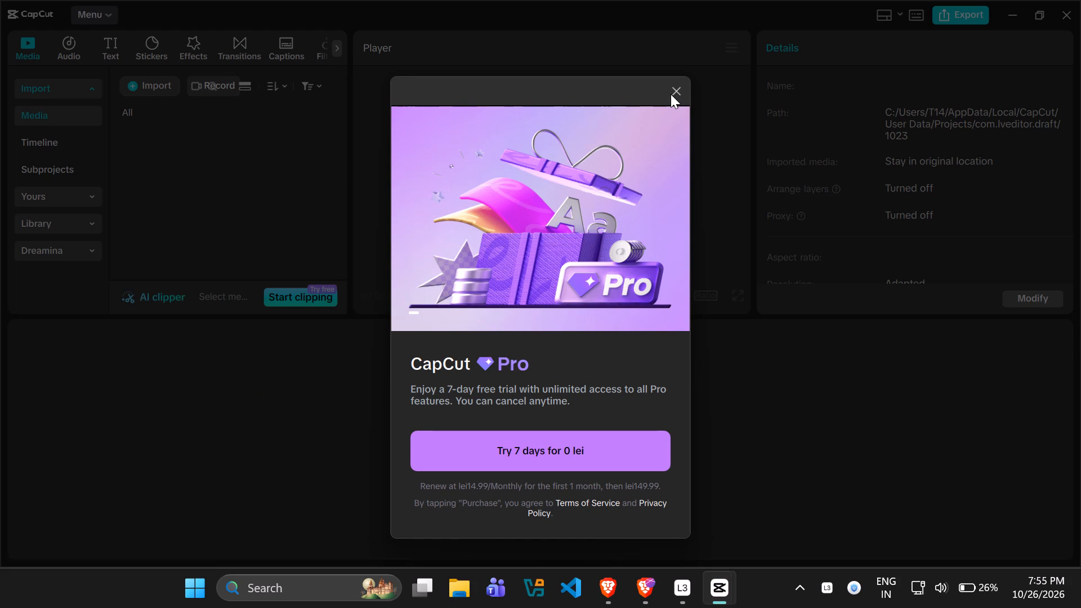
pyautogui.click(669, 97)
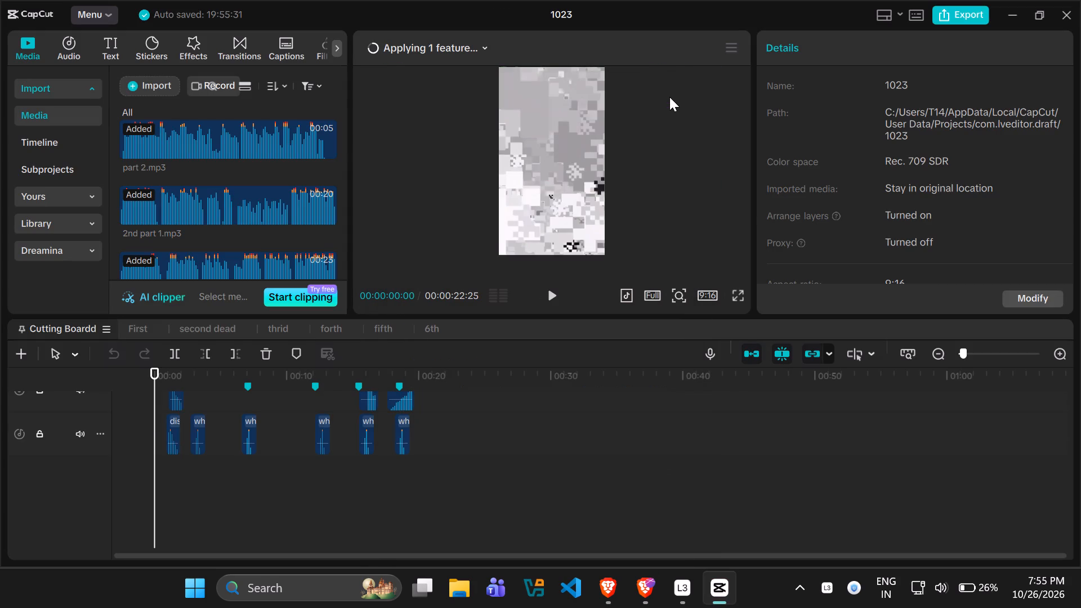
# Look over the Cutting Boardd tracks and switch to the thrid timeline.
pyautogui.scroll(5, 448, 525)
pyautogui.scroll(8, 459, 477)
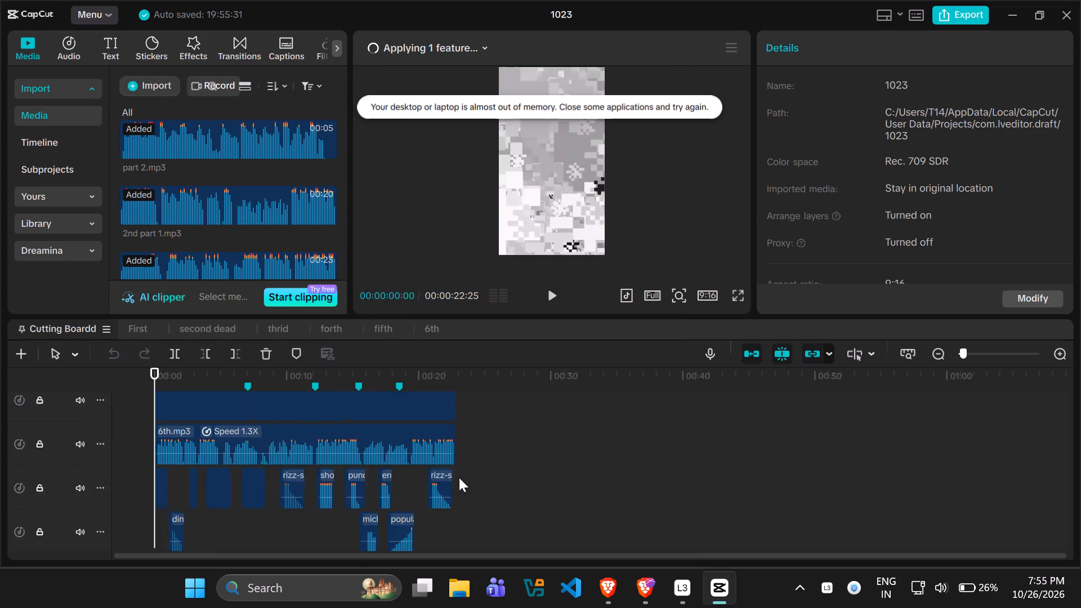
pyautogui.scroll(9, 459, 477)
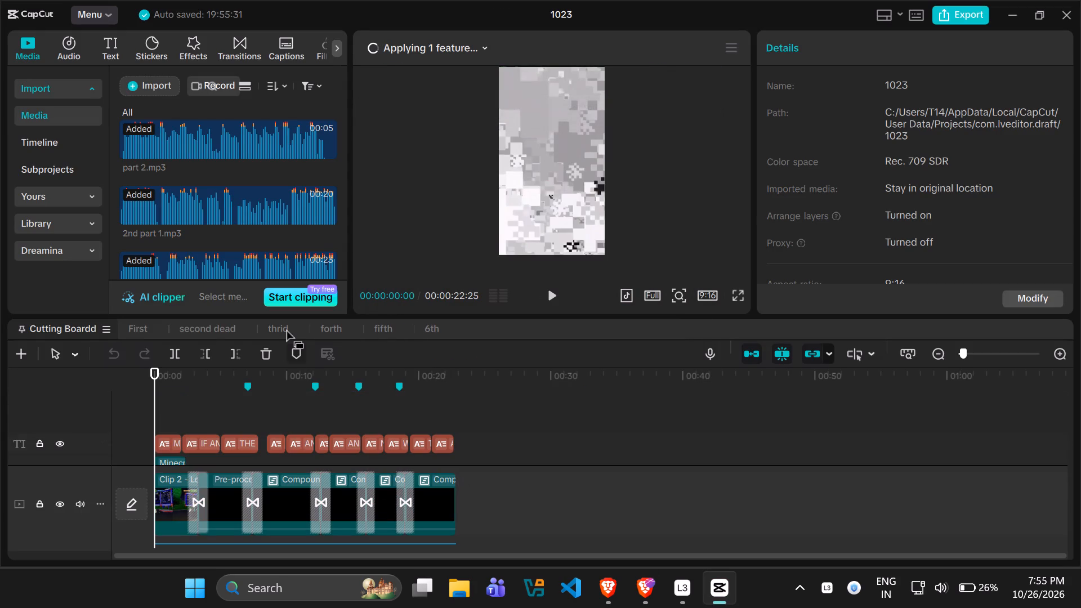
pyautogui.click(285, 327)
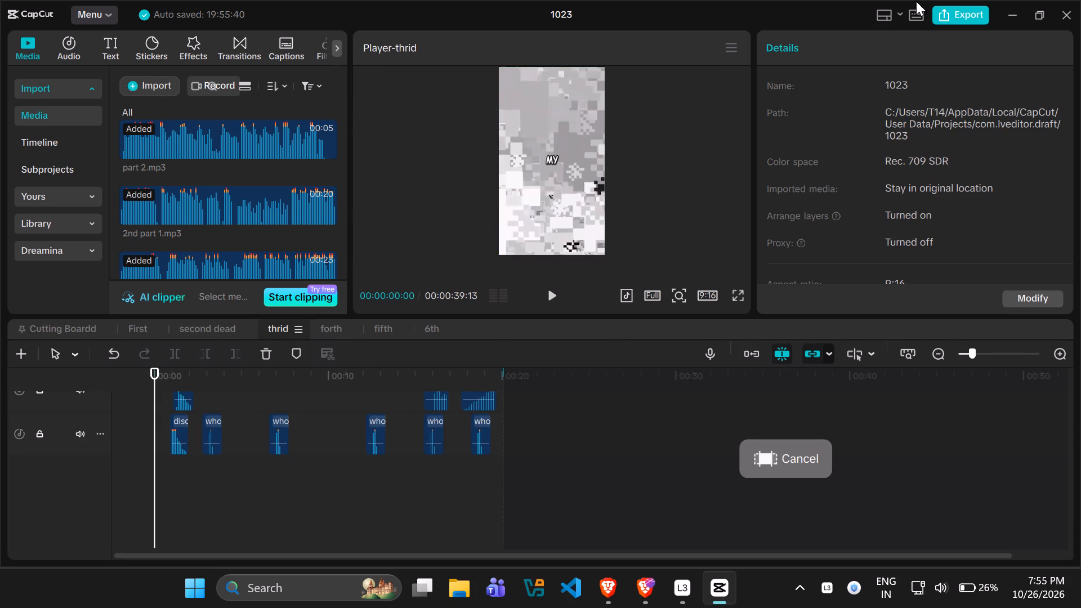
# Start exporting the thrid timeline under the name 3rd pet, keeping the 4K, H.264, mp4, 30fps settings.
pyautogui.click(963, 13)
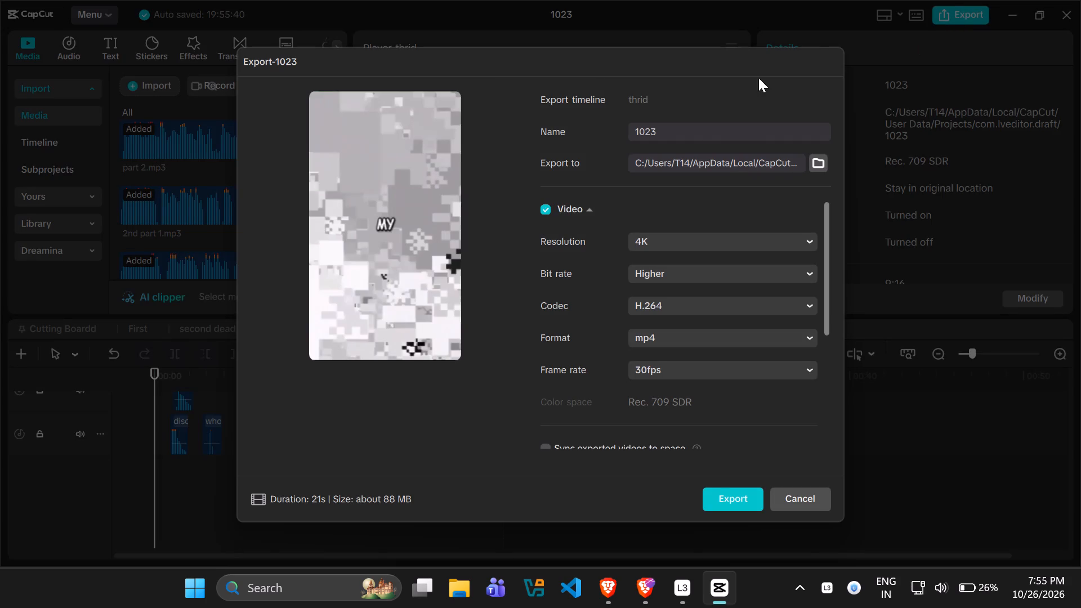
pyautogui.doubleClick(691, 132)
pyautogui.press('BackSpace')
pyautogui.write('3rd pet')
pyautogui.press('Return')
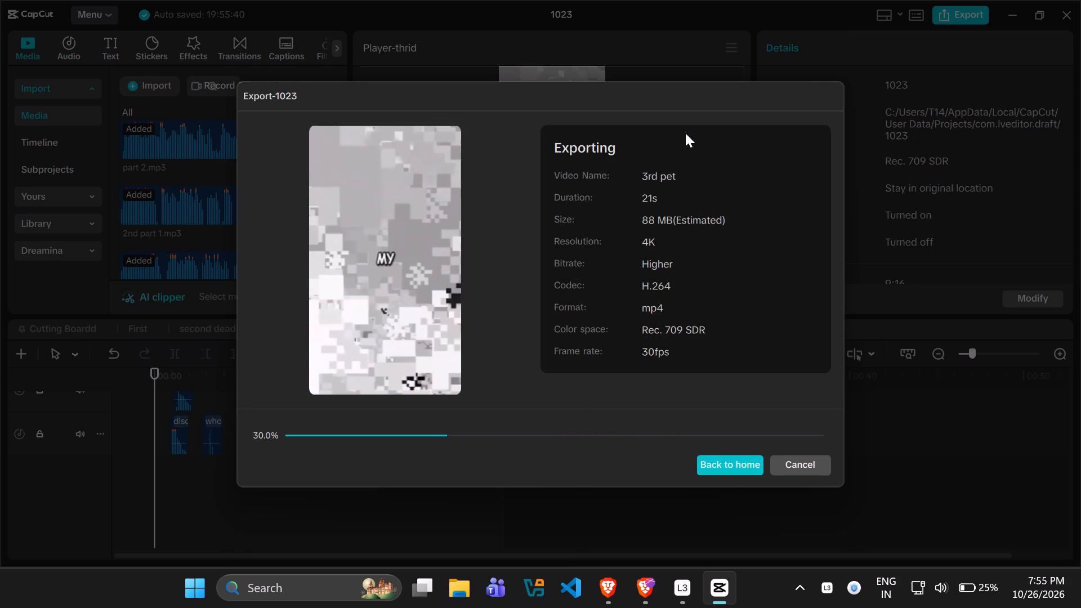
# Stop the running export, rename the video to 3rd scrub and start the export again.
pyautogui.click(787, 459)
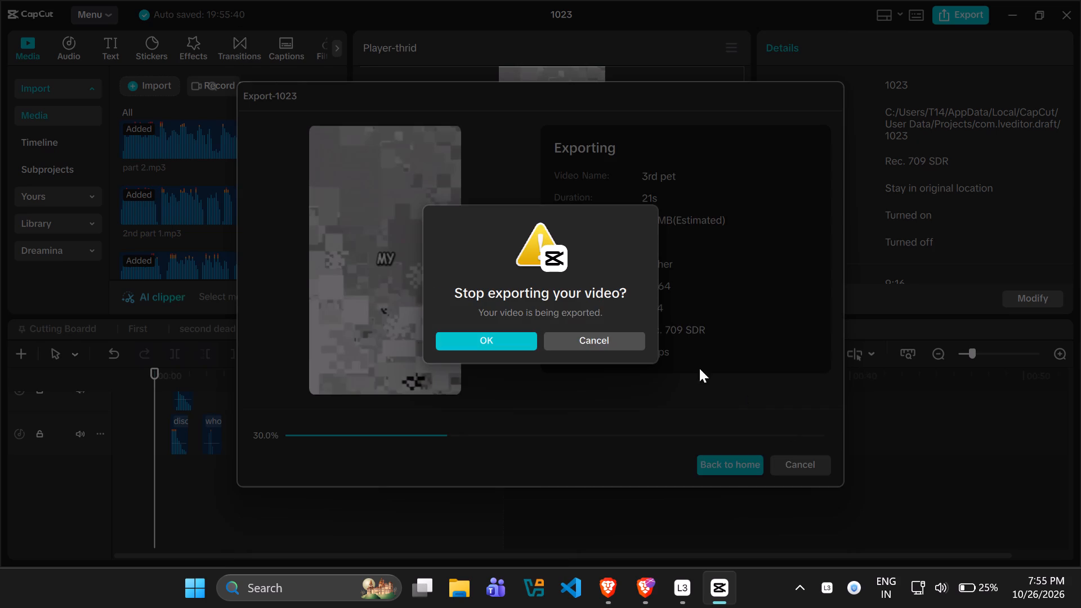
pyautogui.click(523, 341)
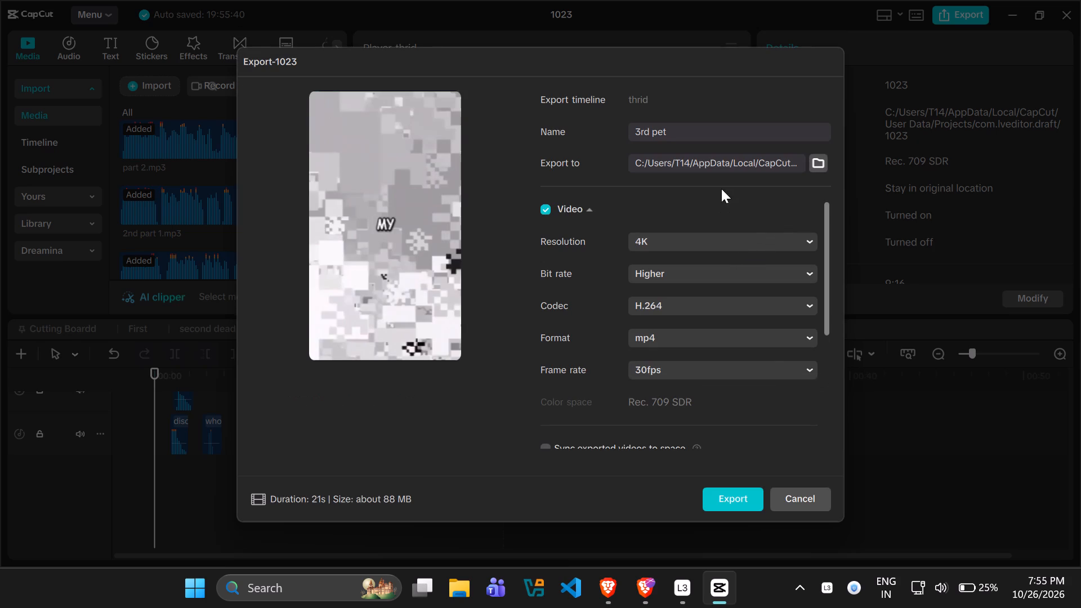
pyautogui.doubleClick(655, 132)
pyautogui.write('scrub')
pyautogui.click(726, 500)
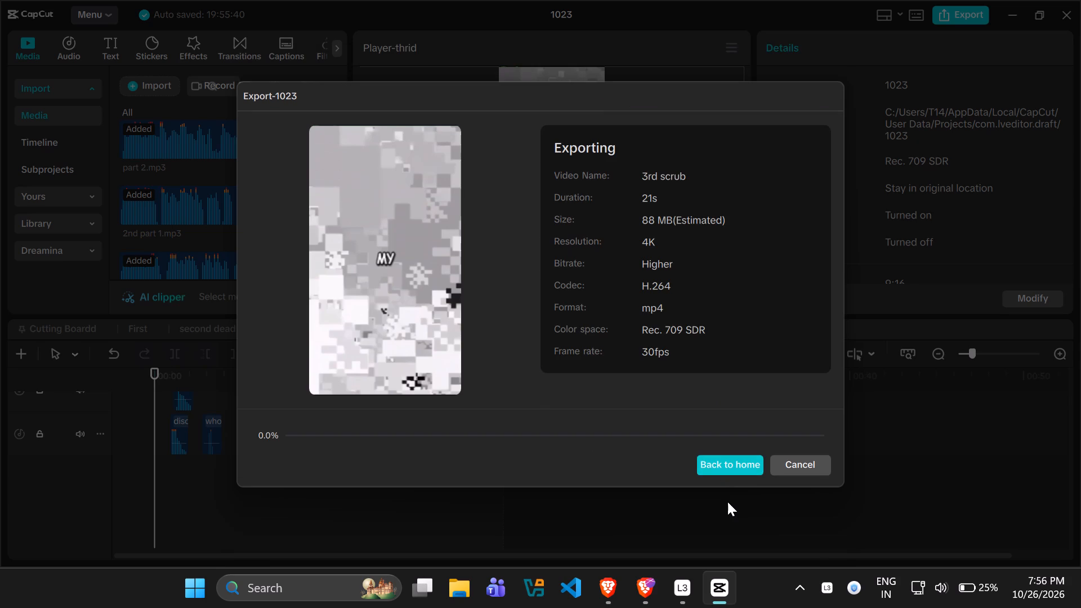
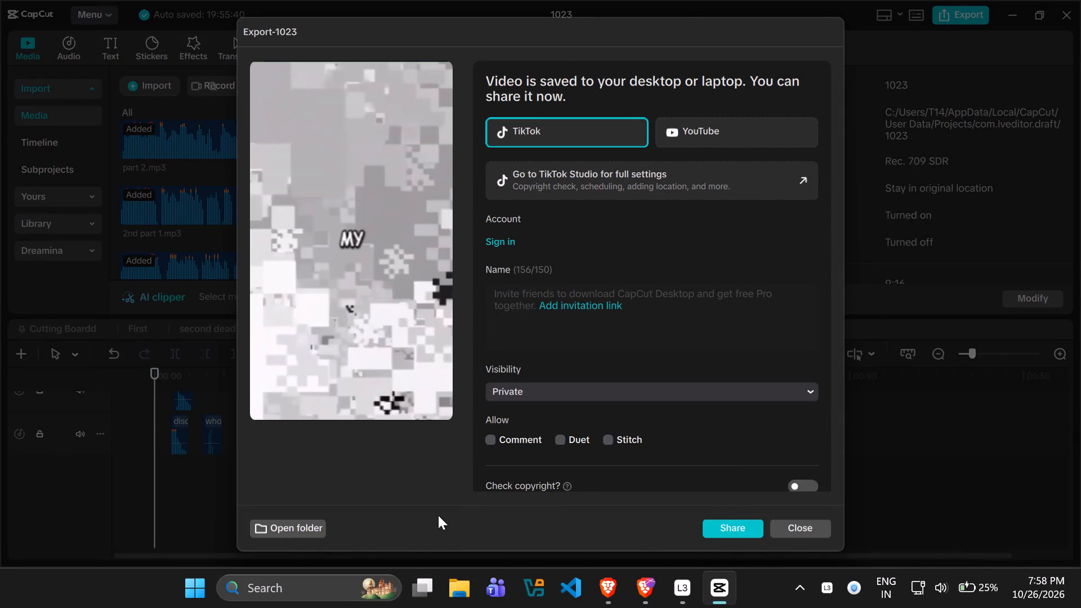
# Open the exported video's folder and create a new folder named not uploaded inside it.
pyautogui.click(301, 530)
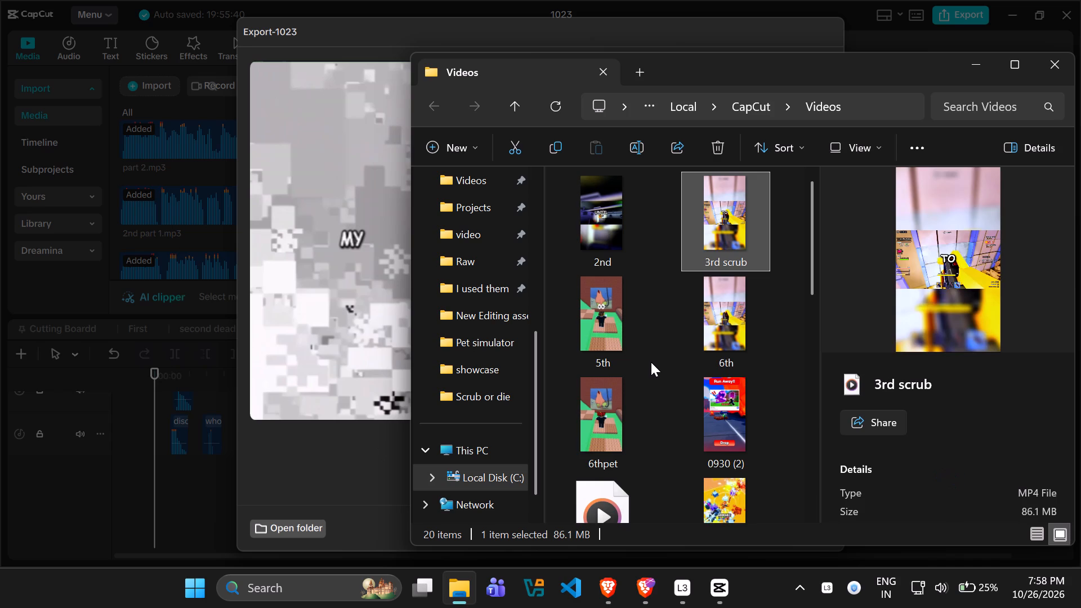
pyautogui.scroll(-12, 651, 362)
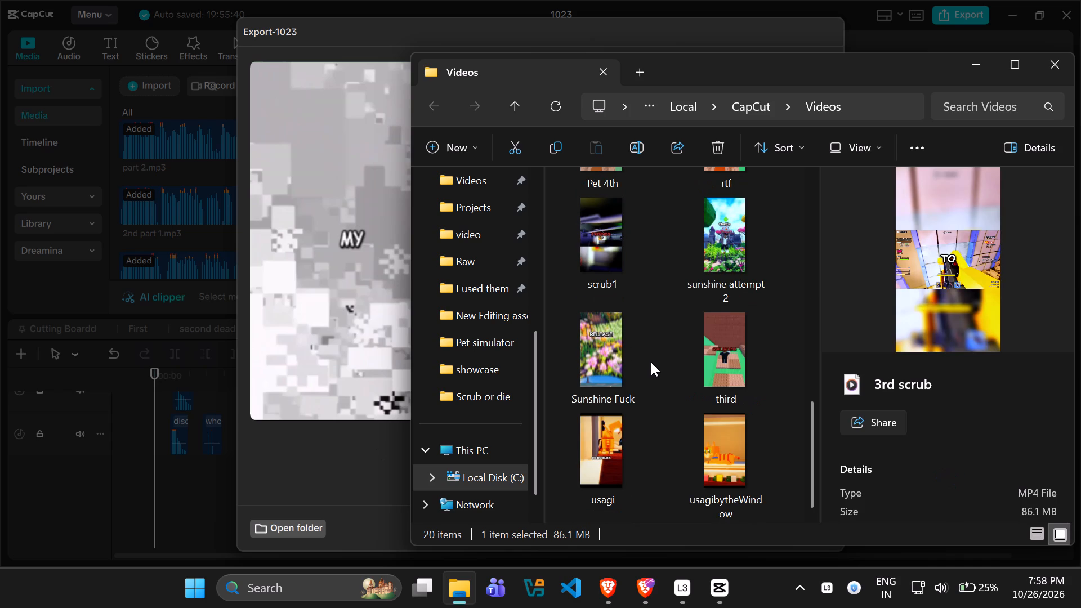
pyautogui.scroll(5, 651, 362)
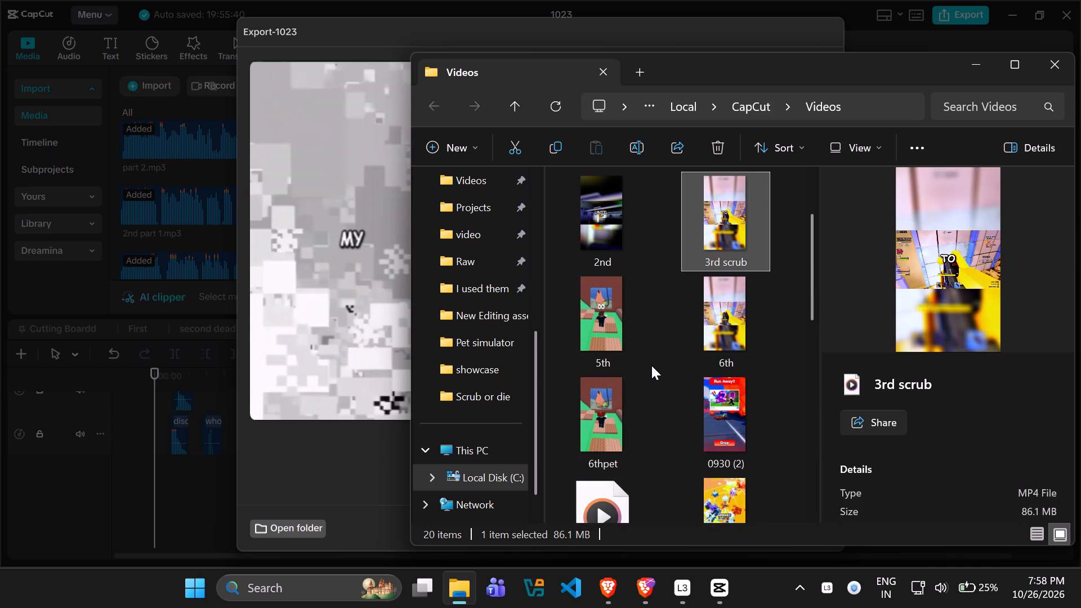
pyautogui.click(781, 325)
pyautogui.hotkey('ctrl', 'shift', 'n')
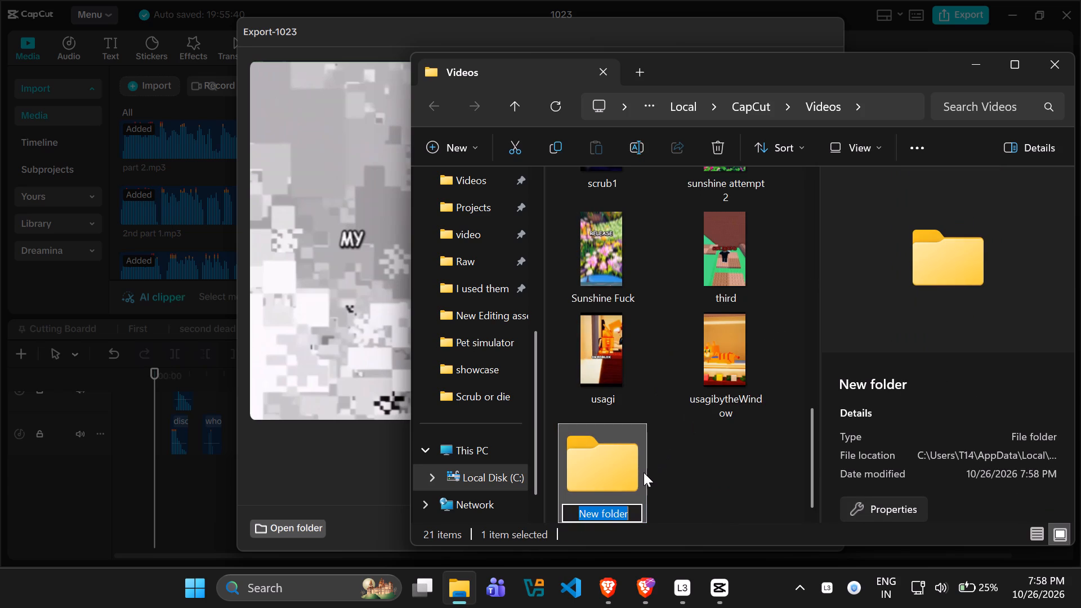
pyautogui.press('BackSpace')
pyautogui.write('not uploaded')
pyautogui.press('Return')
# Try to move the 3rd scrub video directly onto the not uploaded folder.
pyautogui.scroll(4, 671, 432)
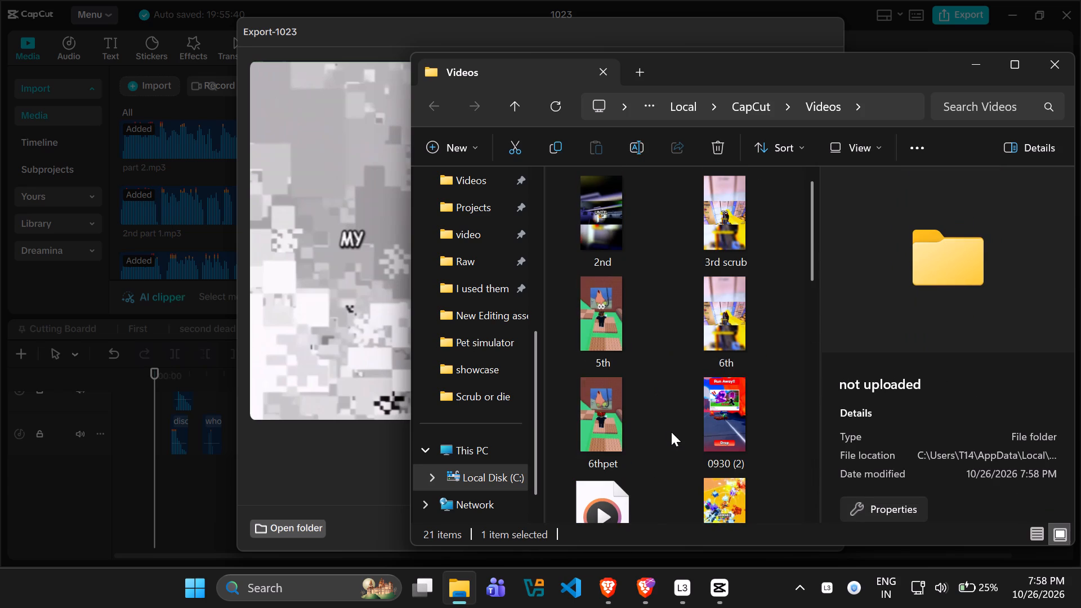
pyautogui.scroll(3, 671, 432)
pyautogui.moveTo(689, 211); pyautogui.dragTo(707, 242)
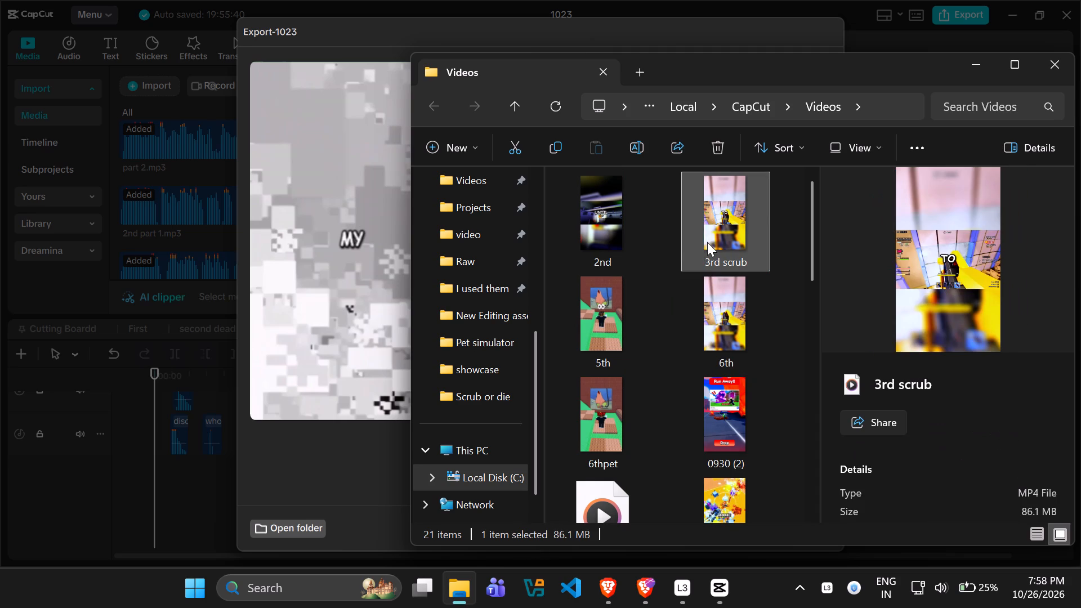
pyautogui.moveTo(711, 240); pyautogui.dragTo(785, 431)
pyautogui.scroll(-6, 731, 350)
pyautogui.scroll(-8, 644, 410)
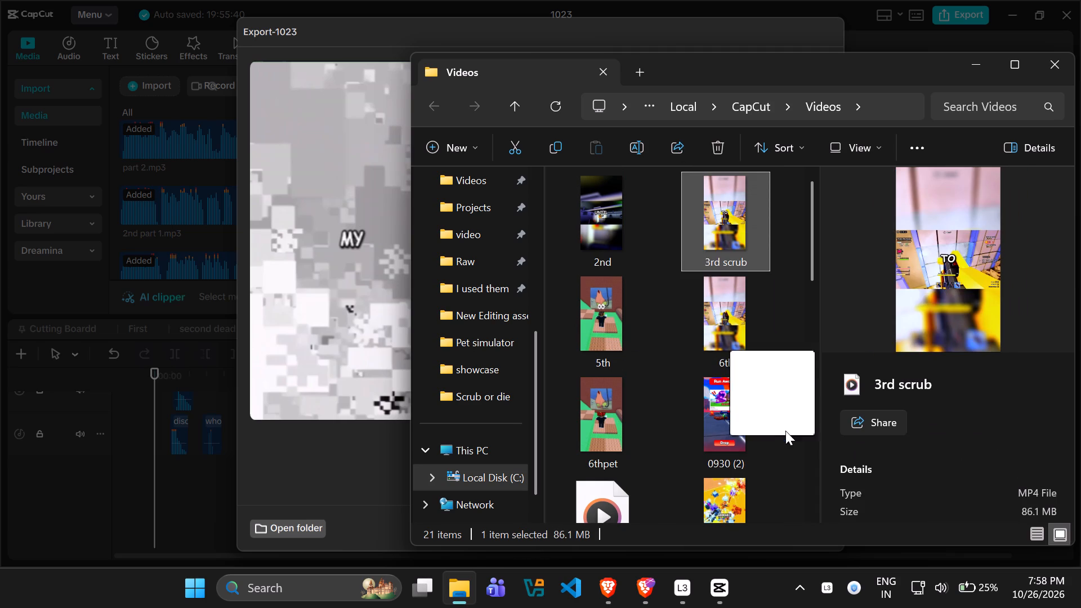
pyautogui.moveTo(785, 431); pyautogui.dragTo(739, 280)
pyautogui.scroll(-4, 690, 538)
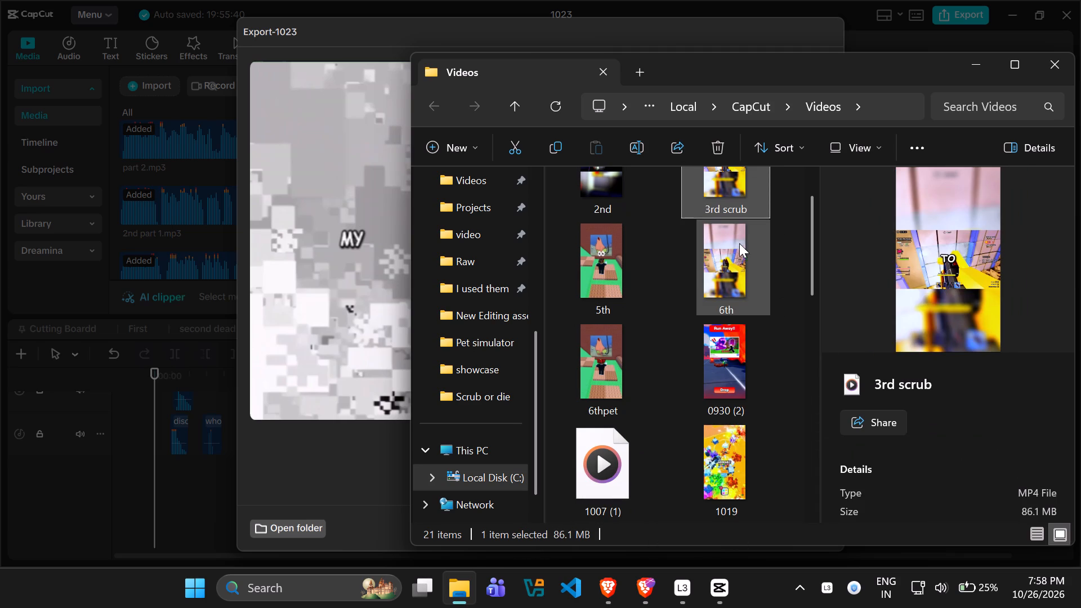
# Cut the 3rd scrub video, paste it into the not uploaded folder and close the file window.
pyautogui.click(730, 172)
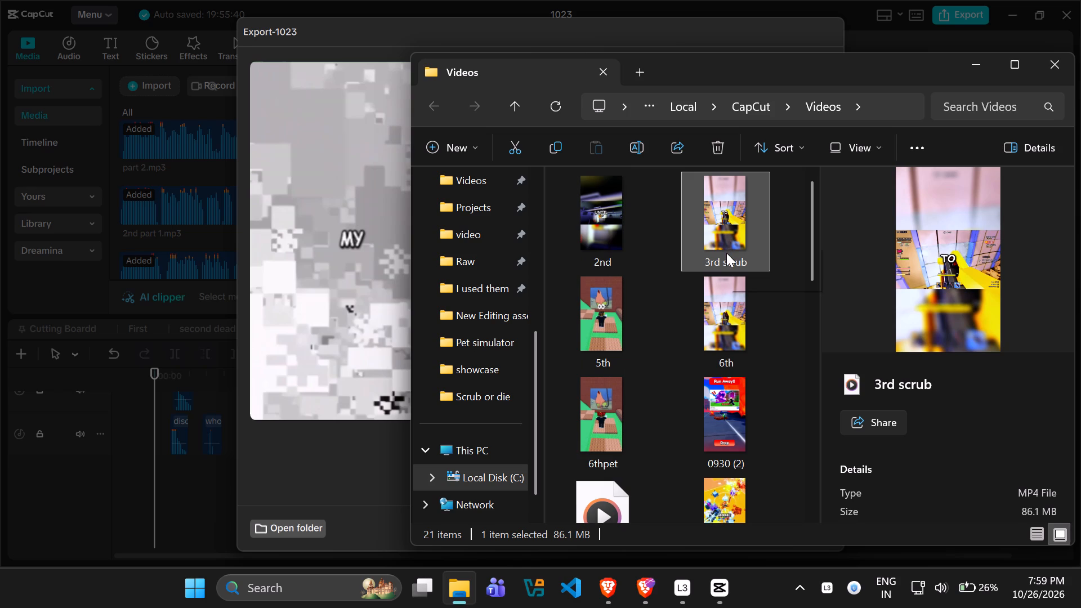
pyautogui.hotkey('ctrl', 'c')
pyautogui.hotkey('ctrl', 'x')
pyautogui.scroll(-6, 702, 338)
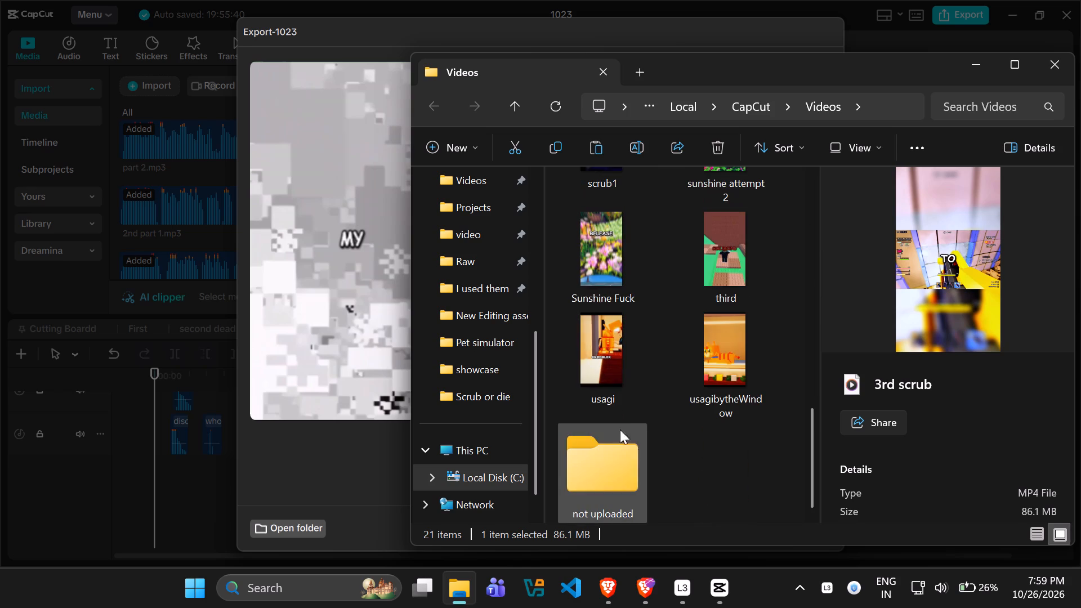
pyautogui.doubleClick(603, 454)
pyautogui.hotkey('ctrl', 'v')
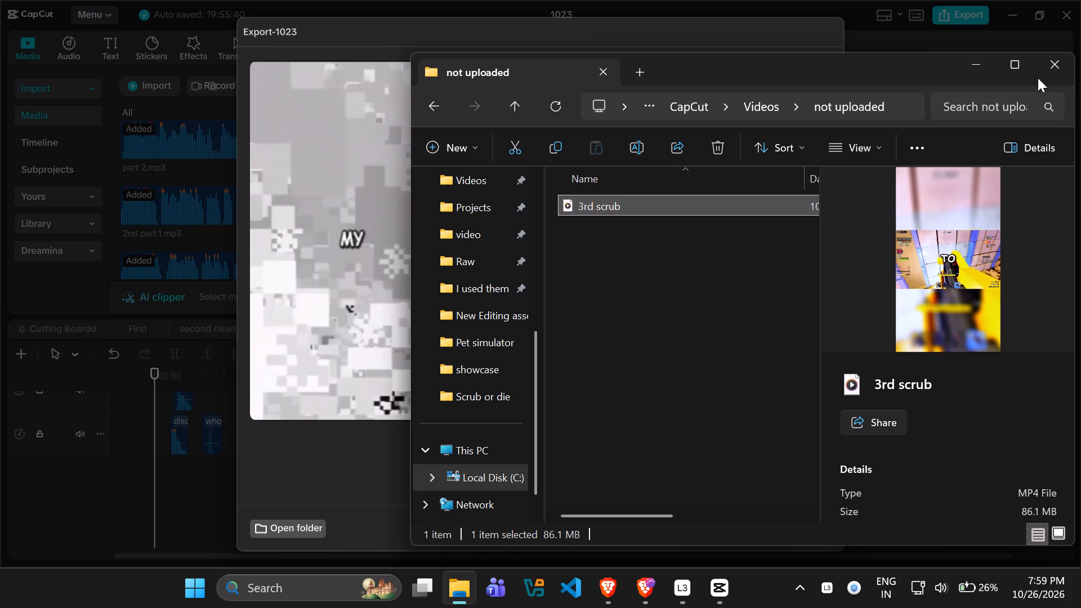
pyautogui.click(1055, 68)
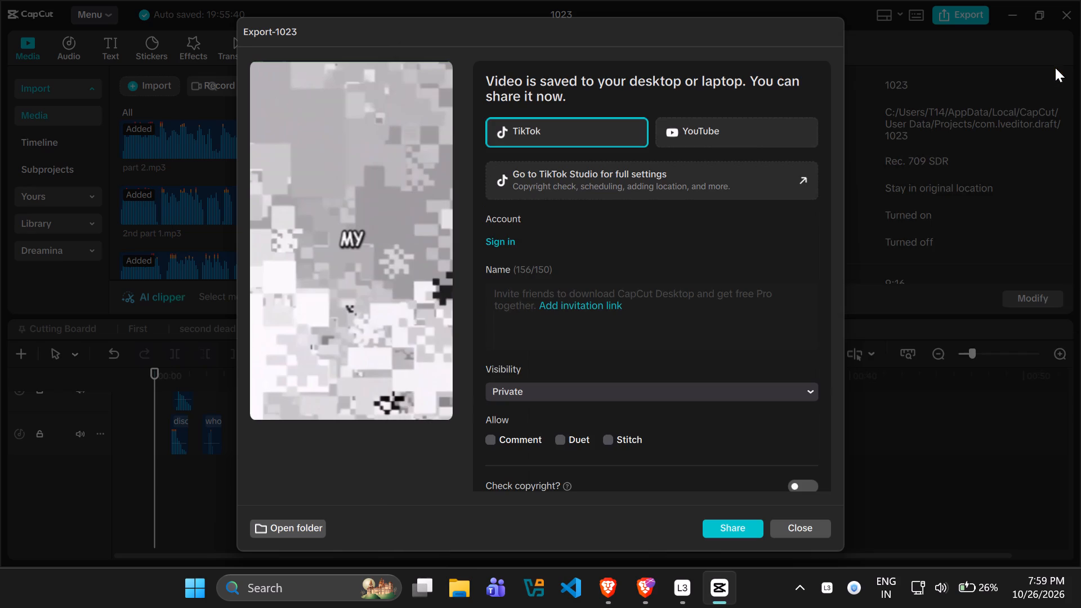
# Close the export dialog for project 1023 and dismiss the keyboard shortcut conflict notice.
pyautogui.click(791, 527)
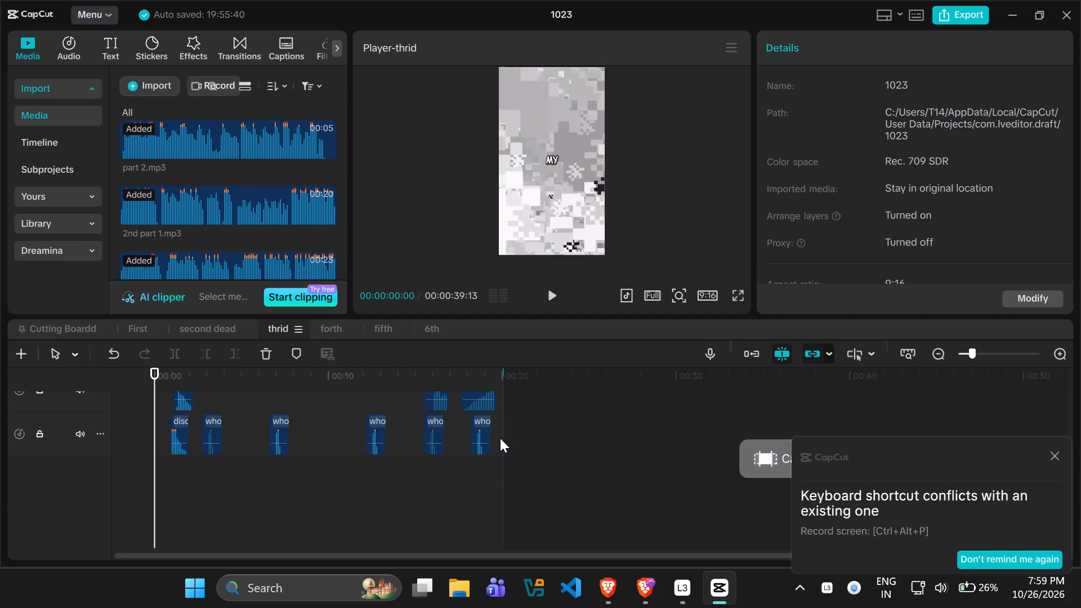
pyautogui.click(1053, 447)
pyautogui.click(1056, 456)
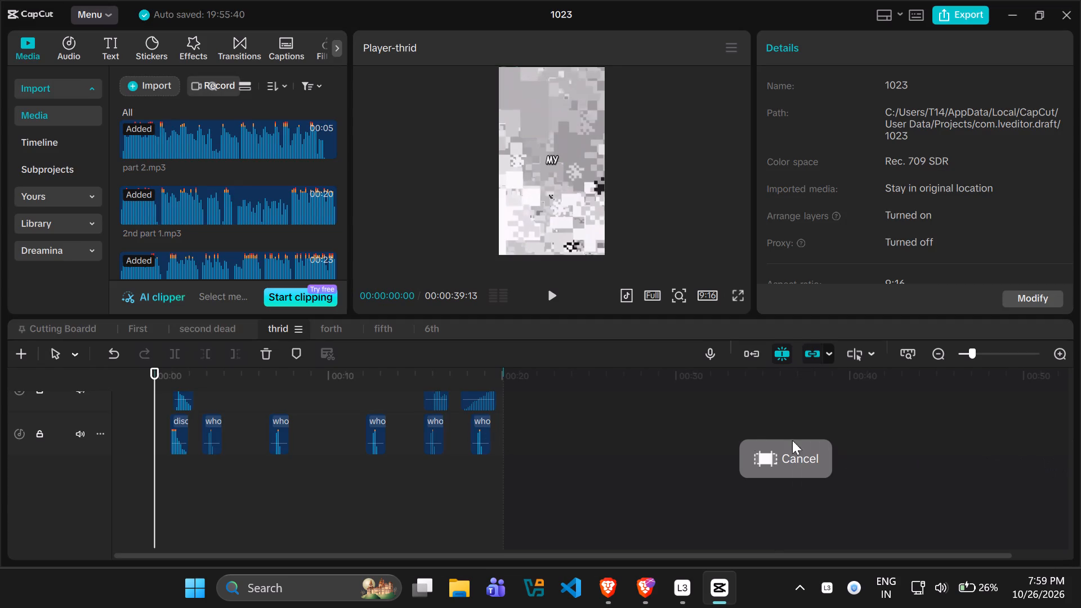
# Set the thrid timeline's out point at 00:00:27:26.
pyautogui.click(639, 435)
pyautogui.press('o')
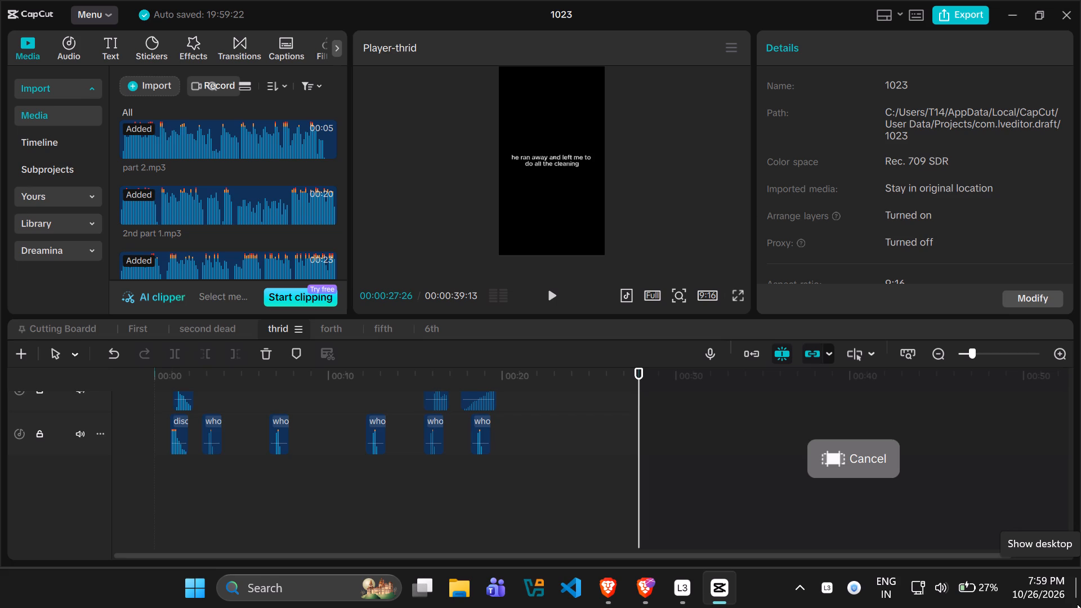
pyautogui.press('o')
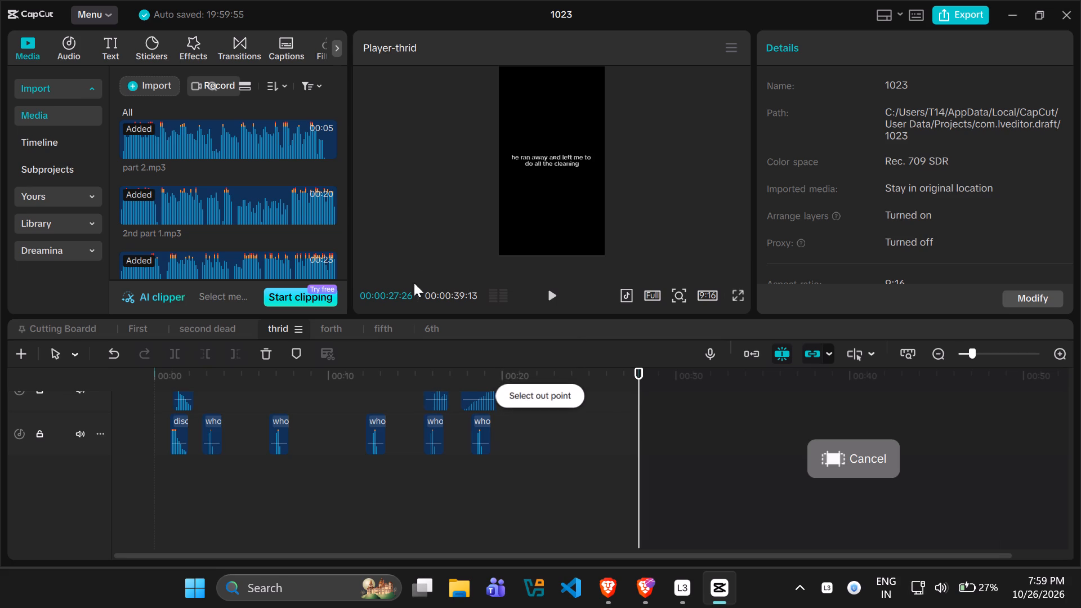
# Close project 1023 and exit CapCut completely, returning to the desktop.
pyautogui.click(1080, 0)
pyautogui.click(1071, 7)
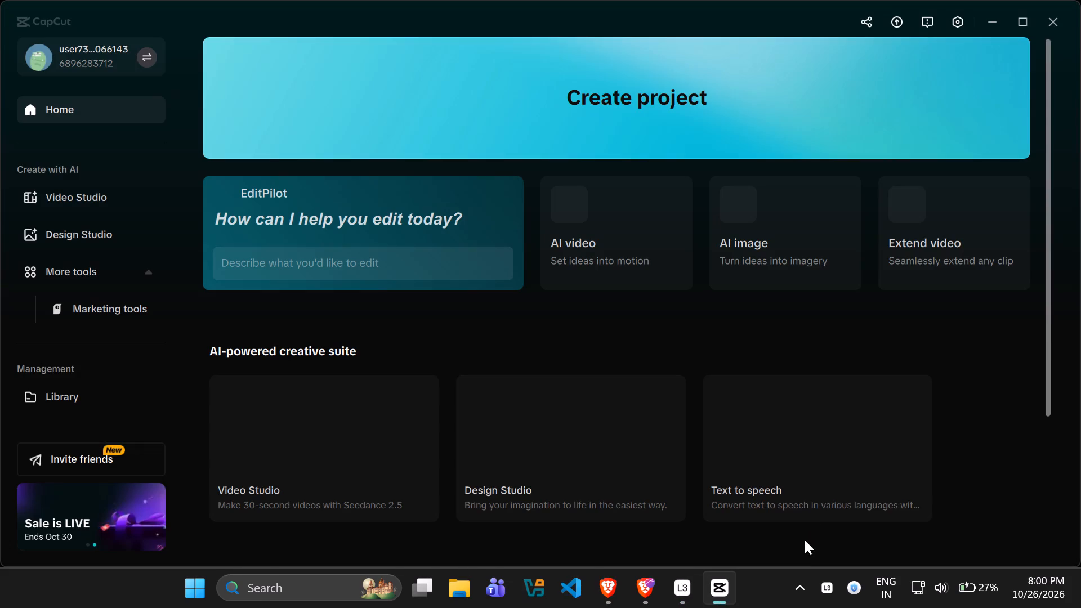
pyautogui.click(1043, 22)
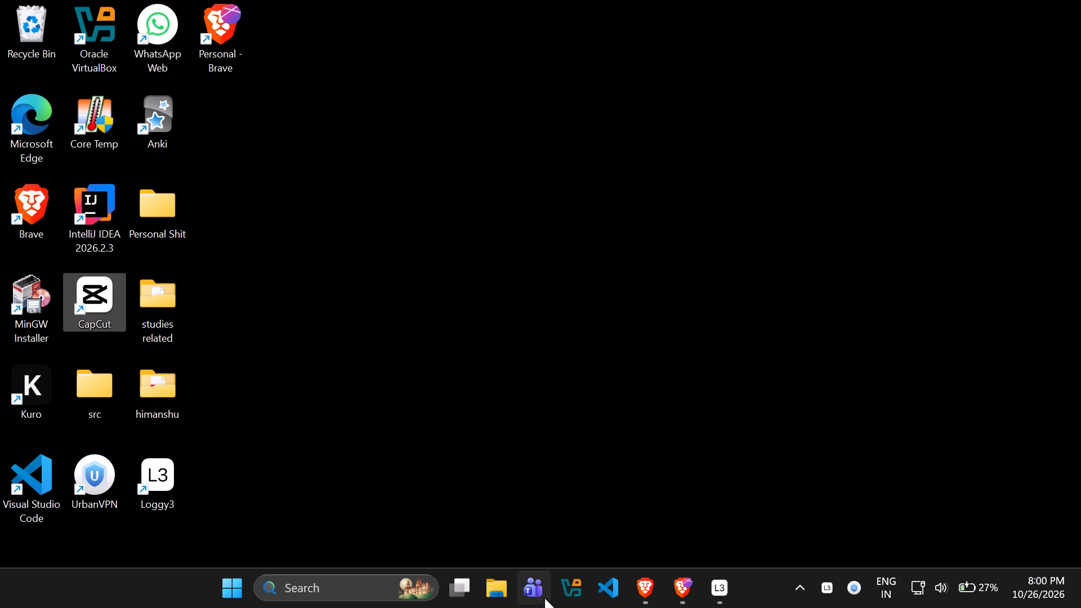
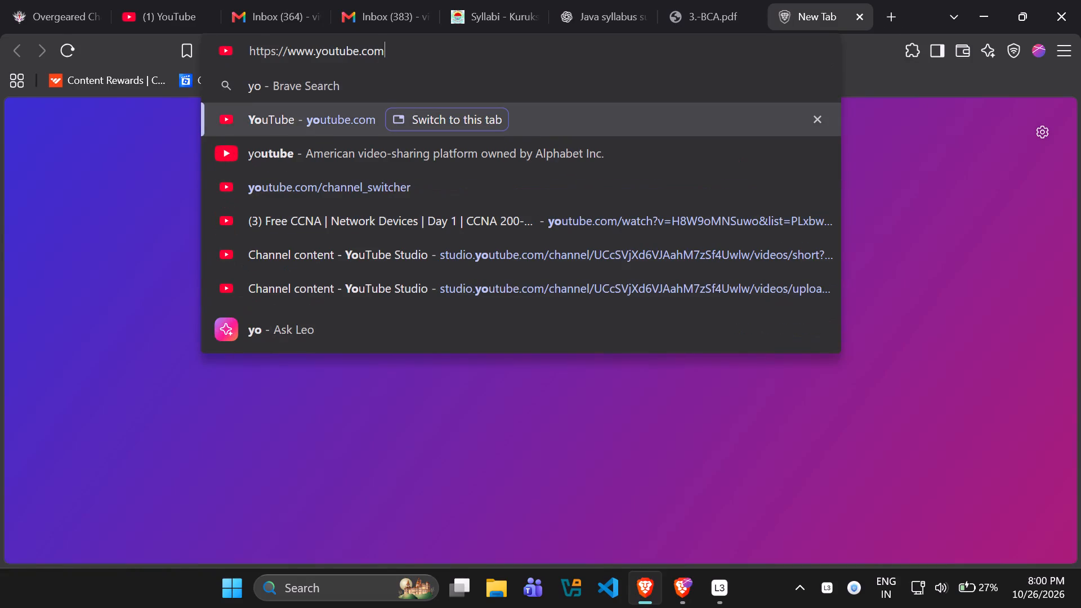
# Go to the open YouTube page in the browser and switch the account to the Robo Clipz channel.
pyautogui.click(160, 0)
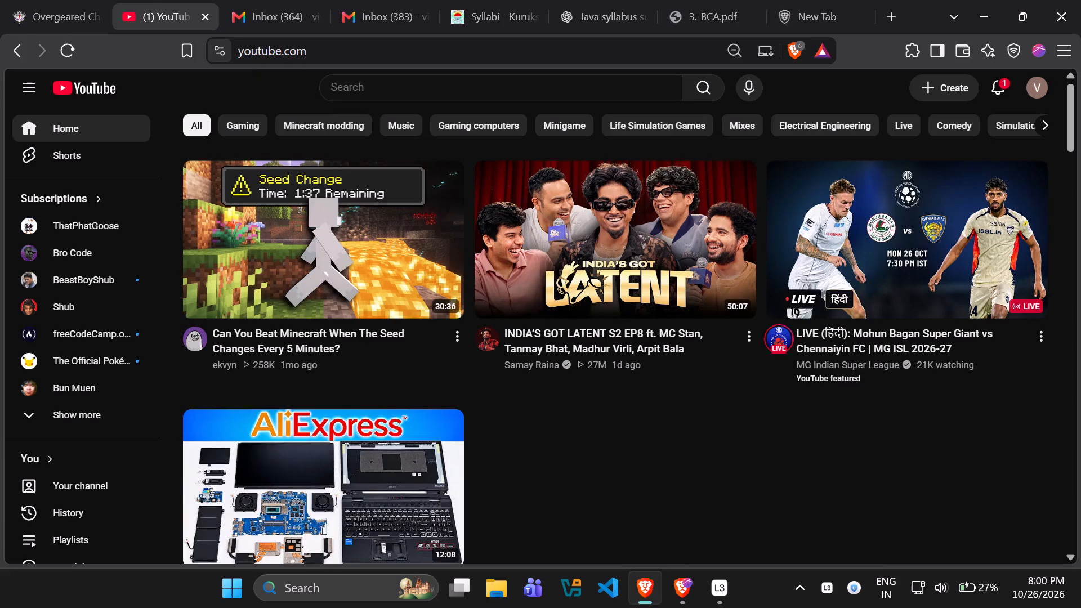
pyautogui.click(1044, 87)
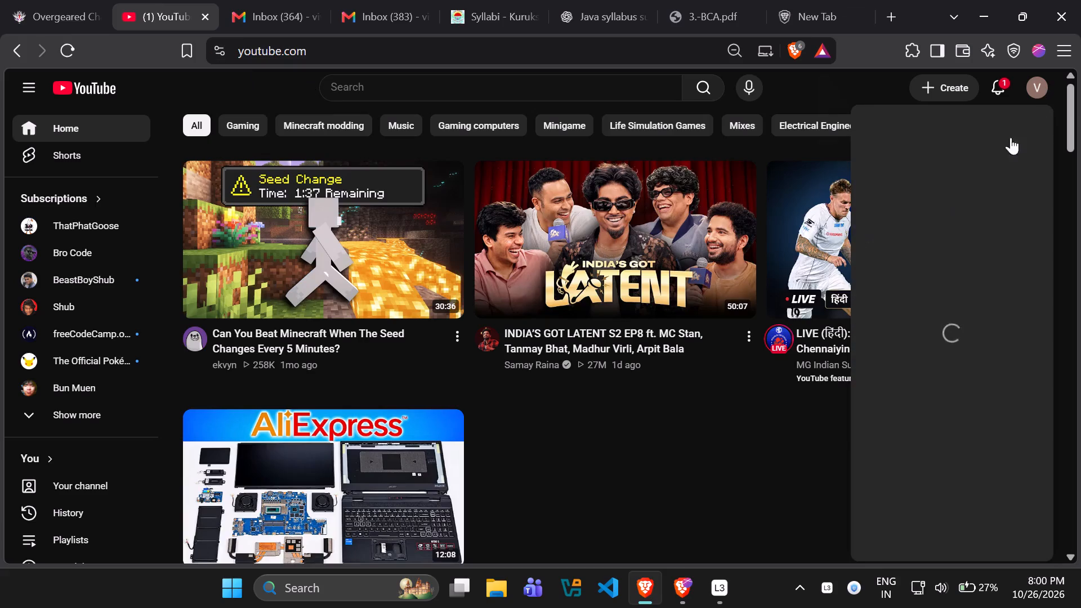
pyautogui.click(933, 198)
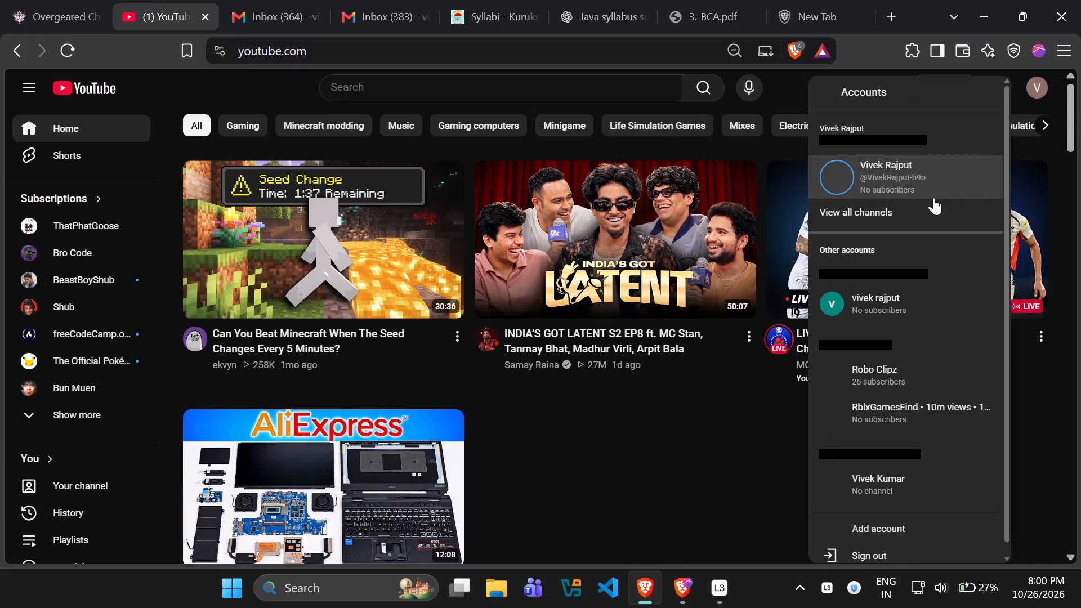
pyautogui.click(868, 381)
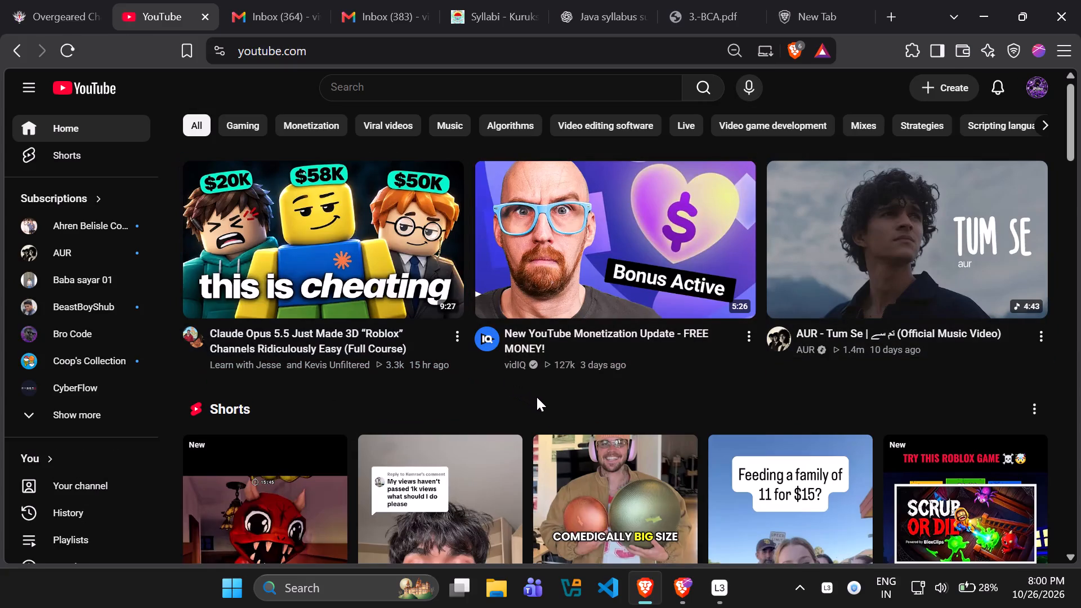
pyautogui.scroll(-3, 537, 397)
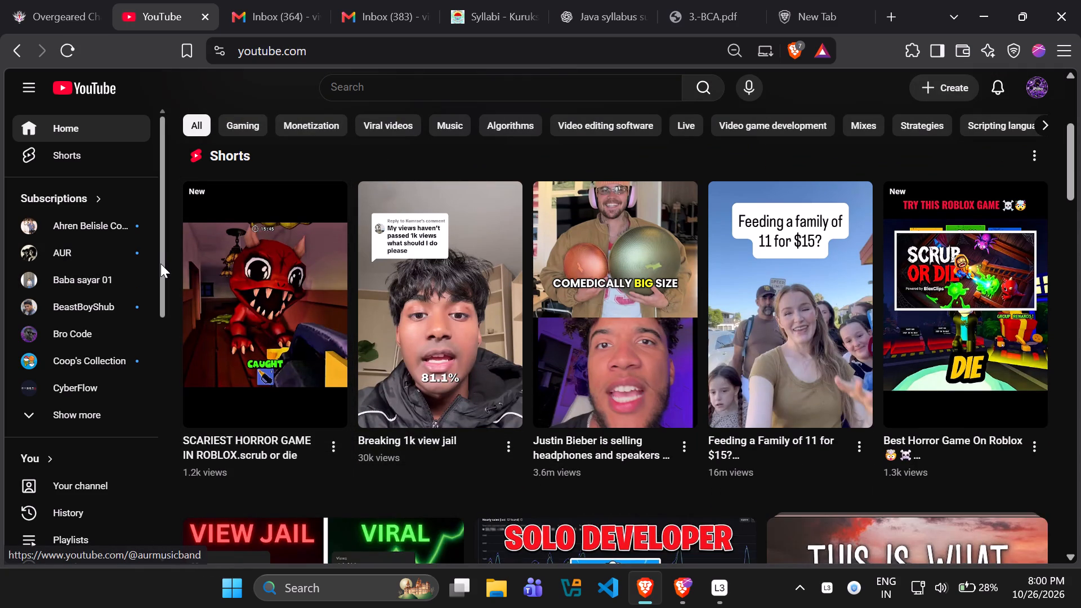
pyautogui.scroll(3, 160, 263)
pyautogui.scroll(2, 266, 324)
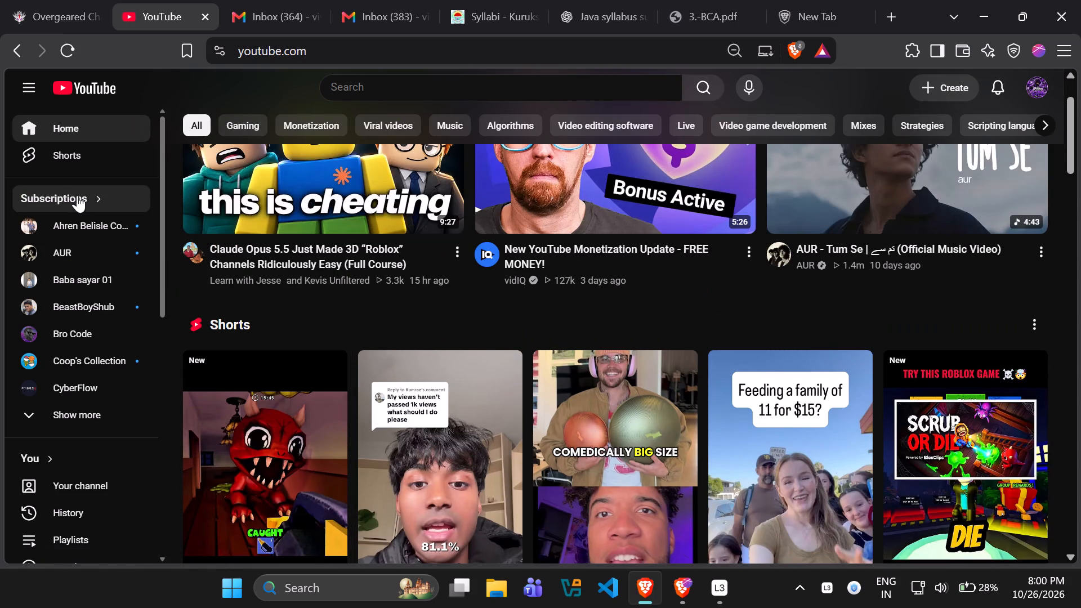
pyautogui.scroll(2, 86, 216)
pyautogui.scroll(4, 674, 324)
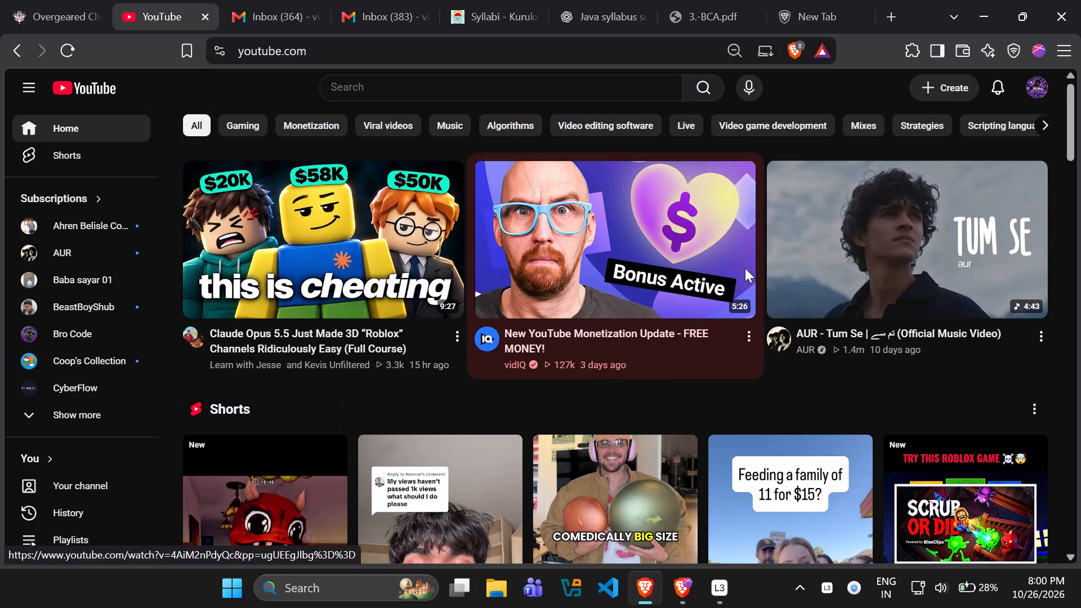
# Open your own YouTube channel, play its short beginning "My Best Friend Warned Me NOT to Enter This", and pause it.
pyautogui.scroll(-1, 83, 512)
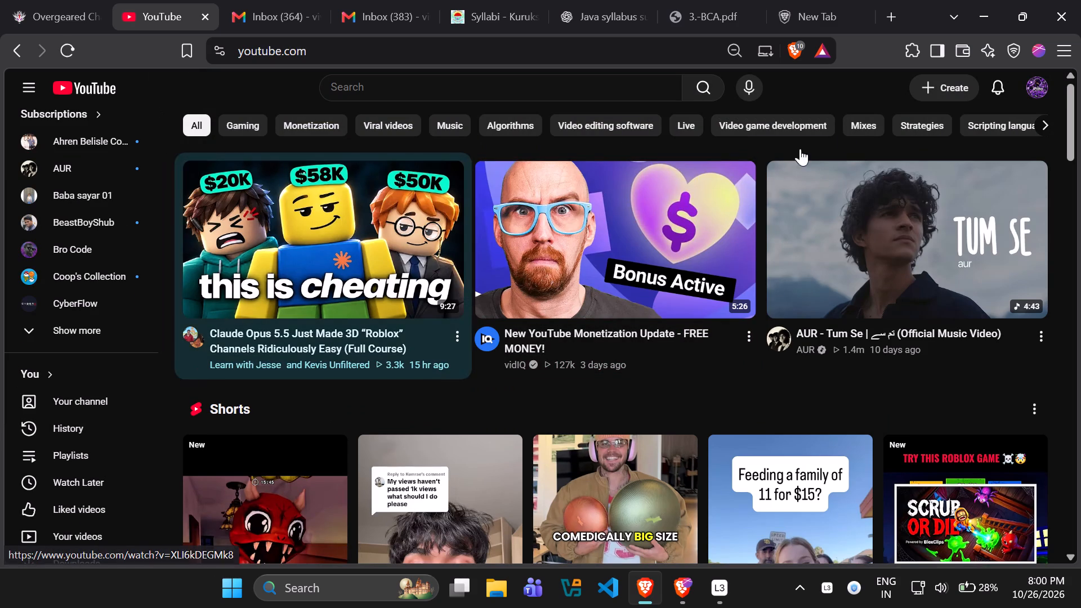
pyautogui.click(101, 396)
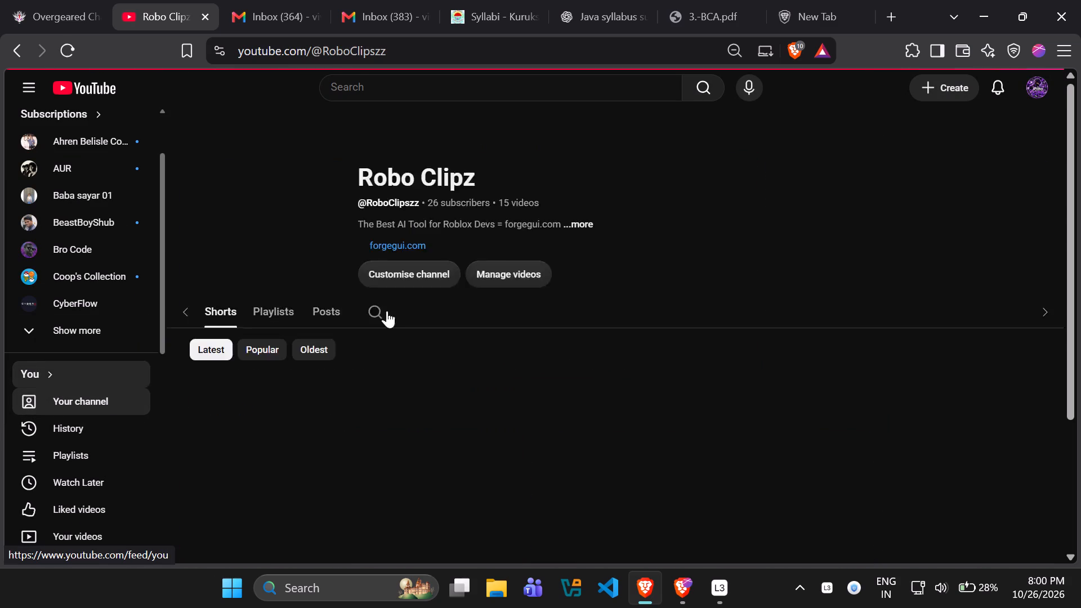
pyautogui.scroll(-1, 485, 334)
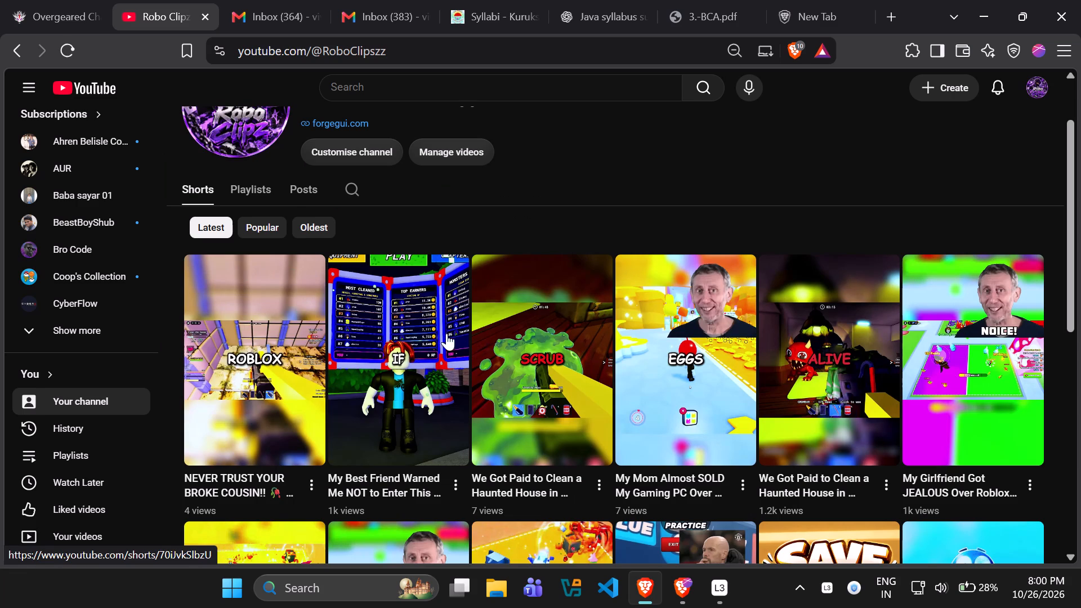
pyautogui.click(368, 486)
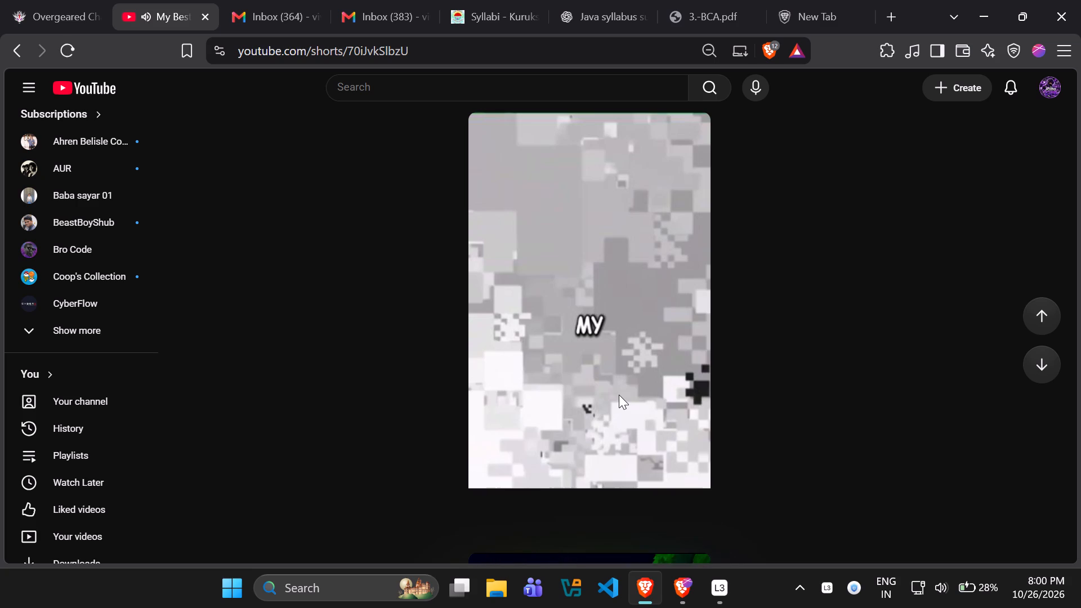
pyautogui.click(619, 395)
# Open YouTube Studio for the Robo Clipz channel.
pyautogui.click(1049, 92)
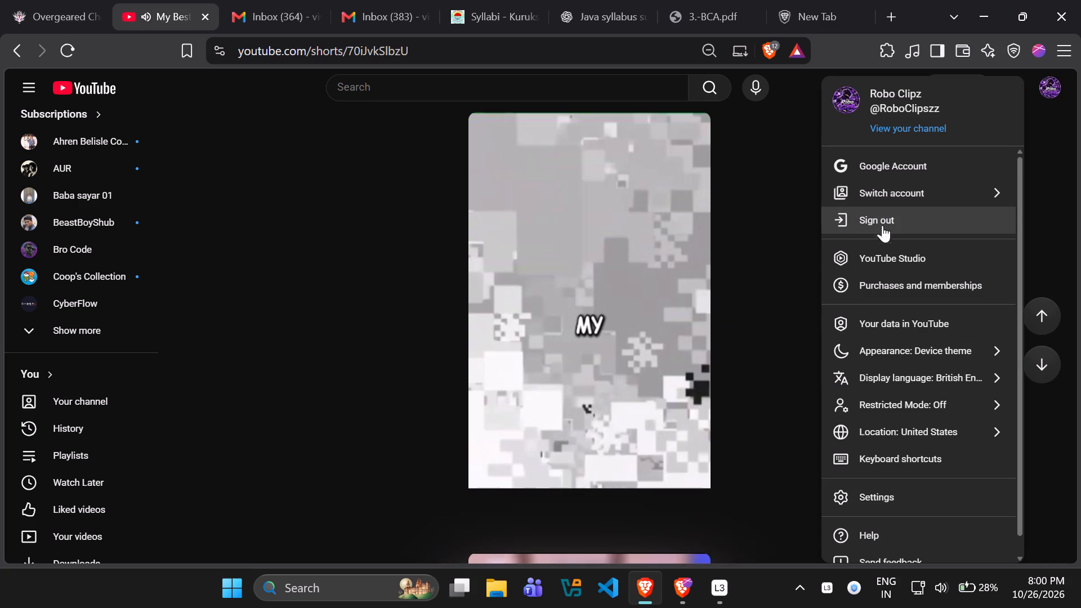
pyautogui.click(890, 249)
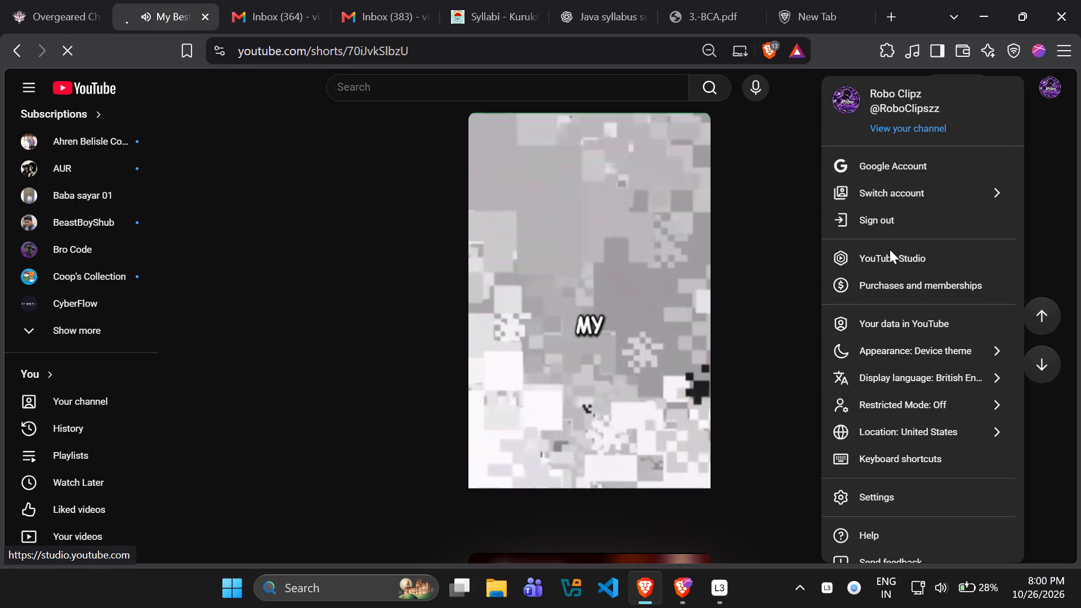